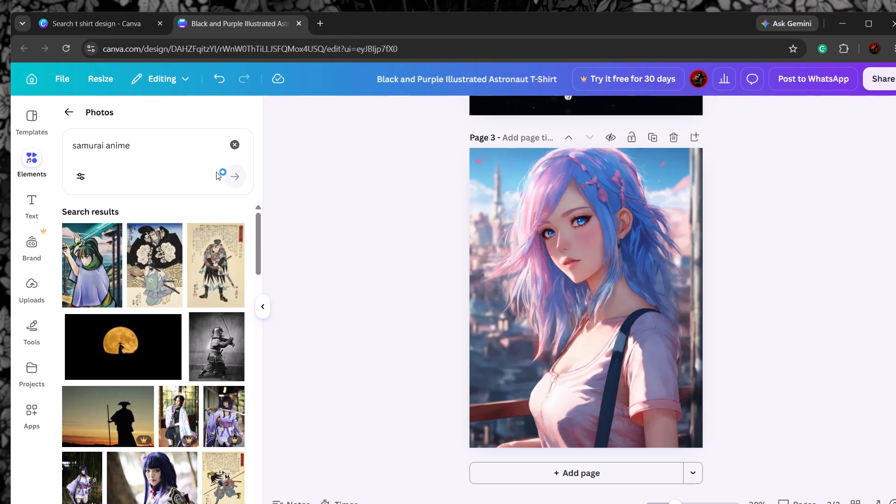
Clear the "samurai anime" query from the photo search.
{"action": "left_click", "coordinate": [137, 146]}
{"action": "left_click", "coordinate": [233, 145]}
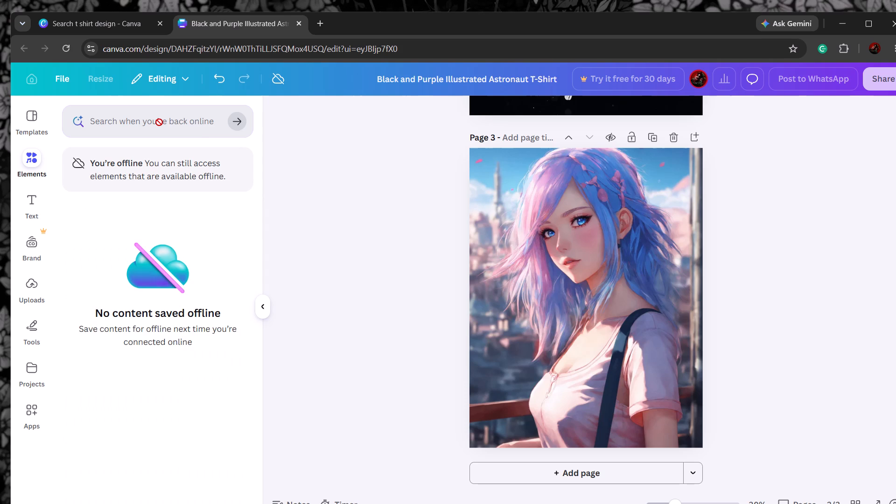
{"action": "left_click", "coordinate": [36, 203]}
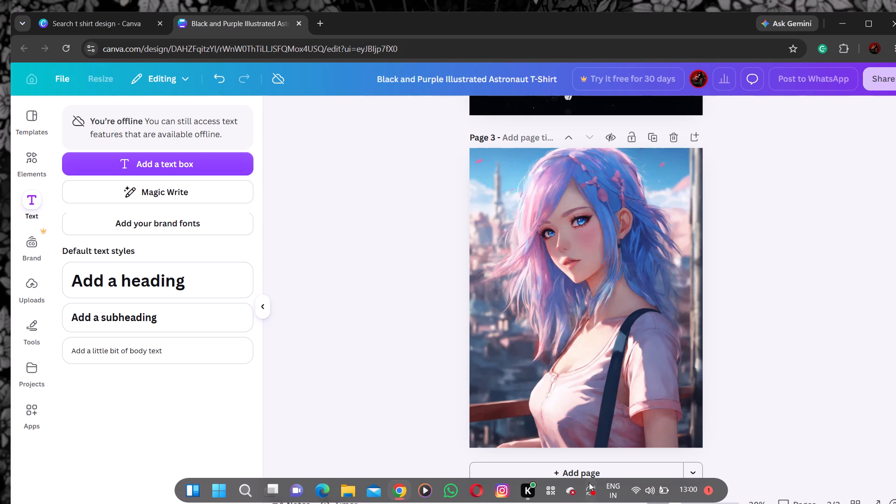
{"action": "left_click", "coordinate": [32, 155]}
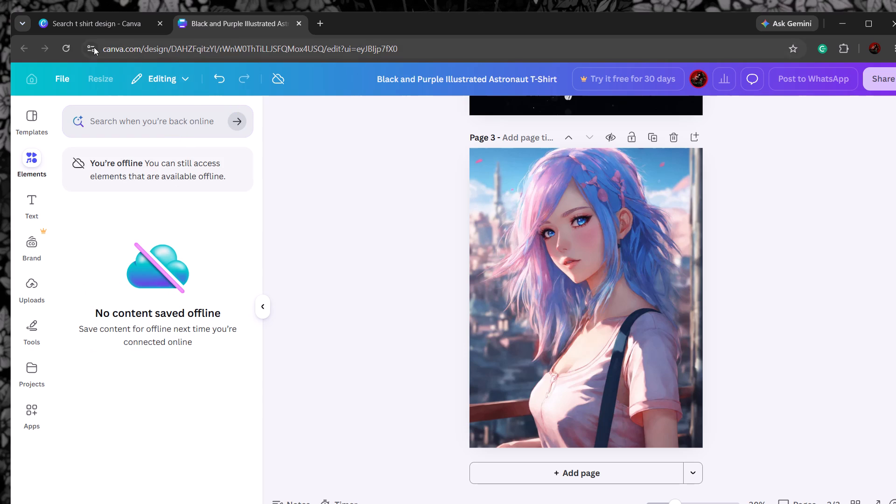
Reload the T-shirt design page to restore the online connection.
{"action": "left_click", "coordinate": [69, 46]}
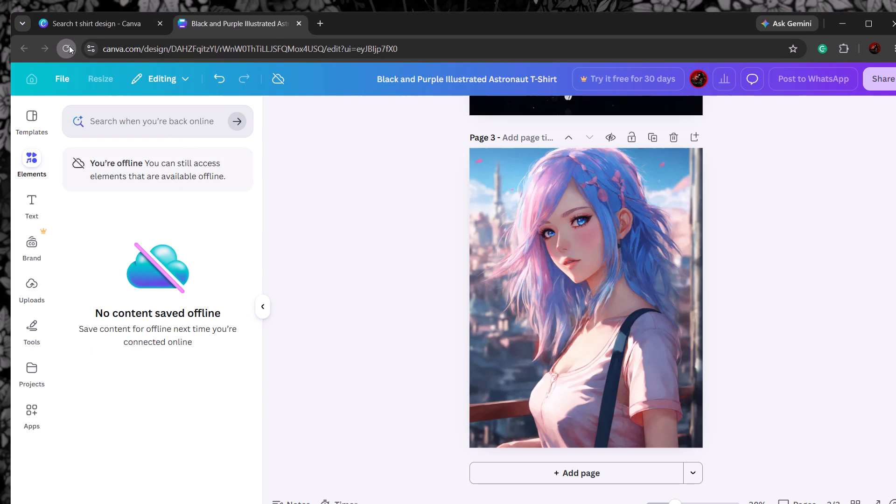
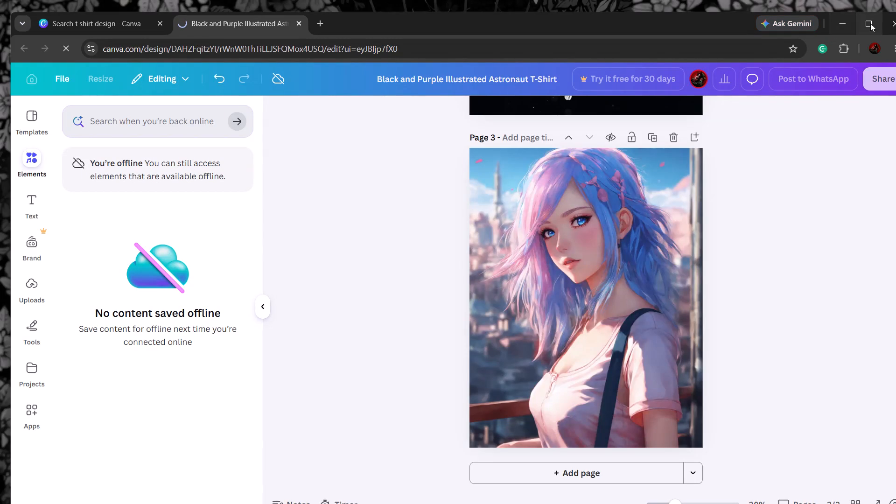
Maximize the browser window and try to reload the T-shirt design page.
{"action": "left_click", "coordinate": [870, 23]}
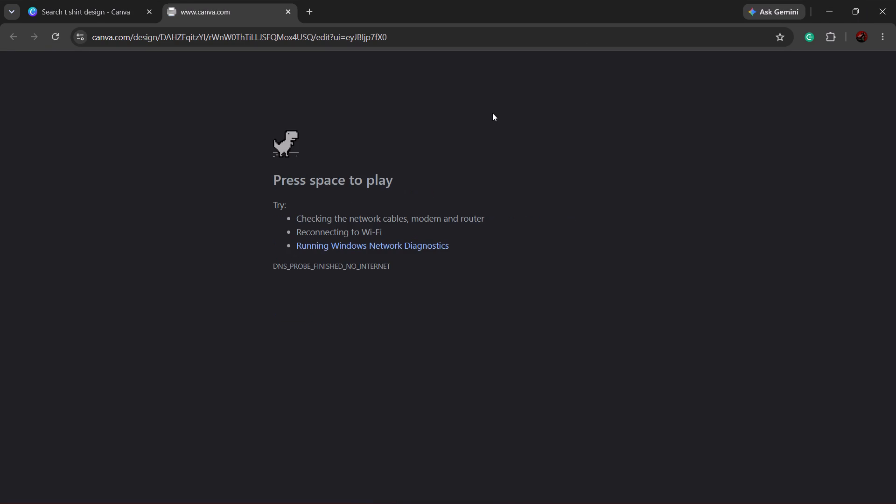
{"action": "left_click", "coordinate": [58, 36]}
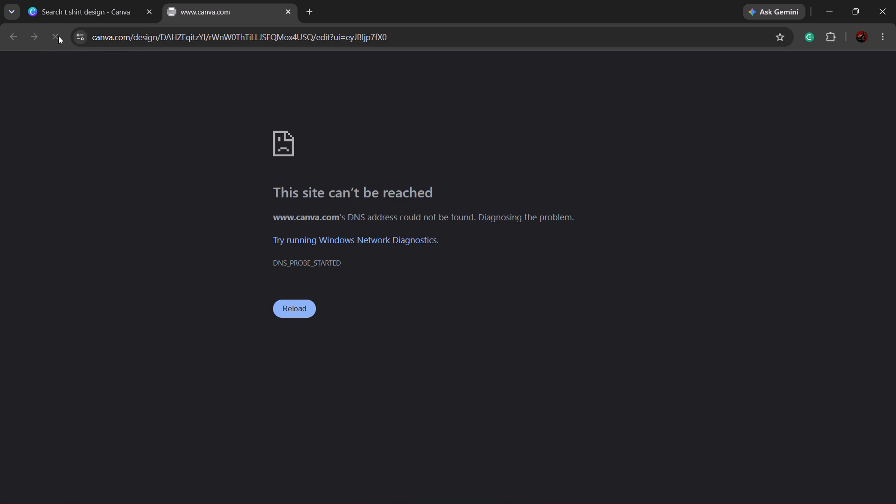
Close the browser tab holding the unreachable T-shirt design page.
{"action": "left_click", "coordinate": [287, 11]}
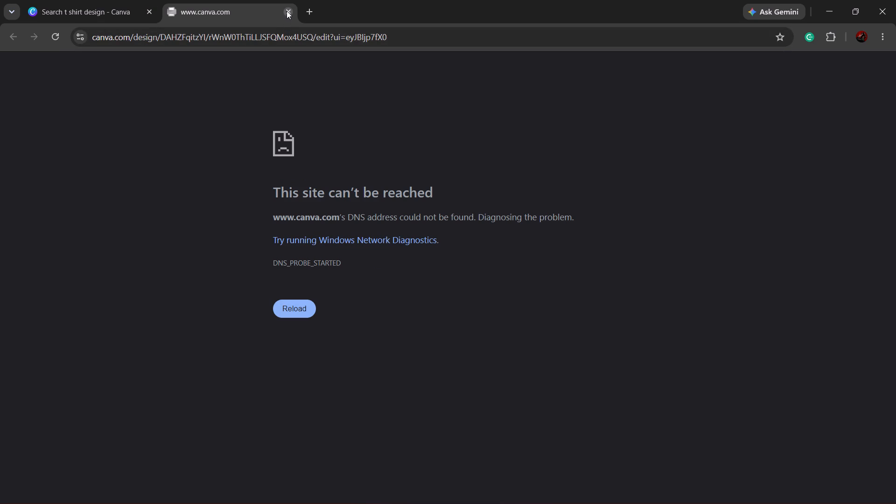
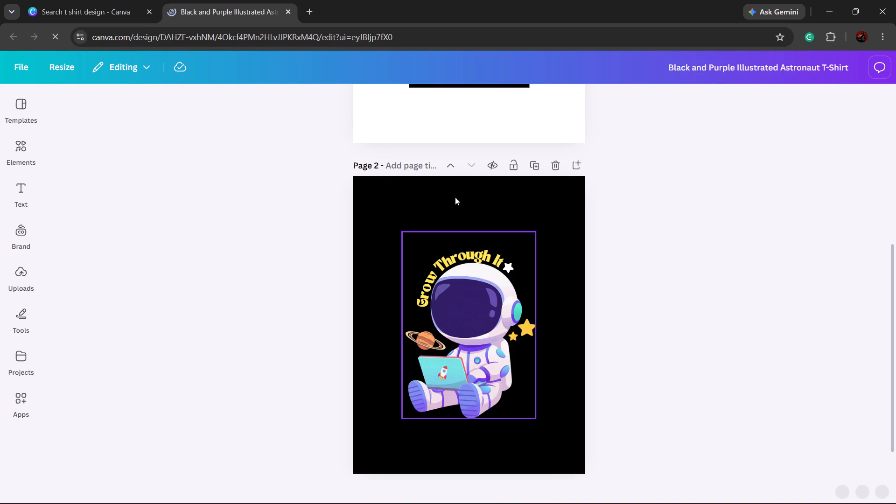
Delete the grouped astronaut artwork with its curved text from page 2.
{"action": "left_click", "coordinate": [483, 304]}
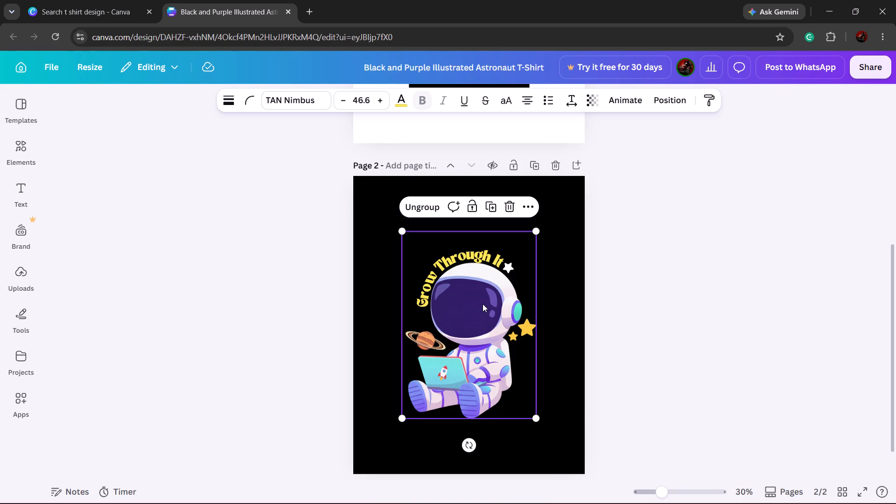
{"action": "left_click", "coordinate": [510, 209]}
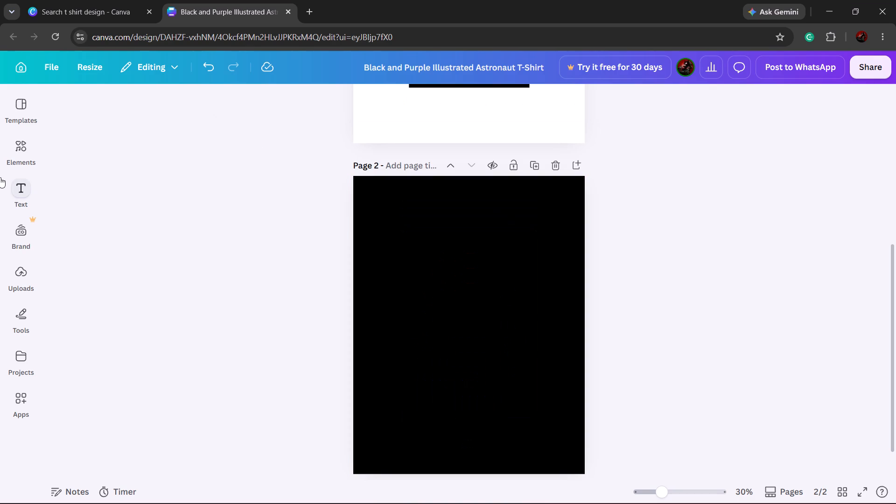
Search the elements library for "cartoon" and show all of the graphics results.
{"action": "left_click", "coordinate": [13, 149]}
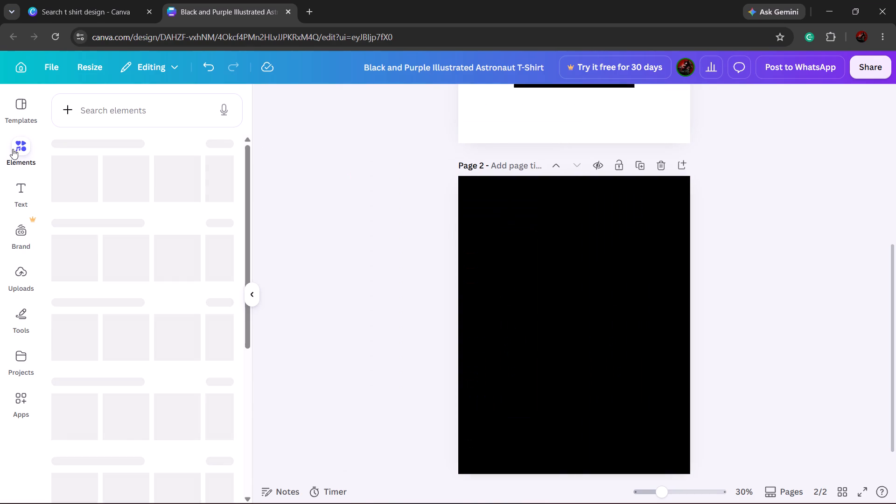
{"action": "left_click", "coordinate": [89, 110]}
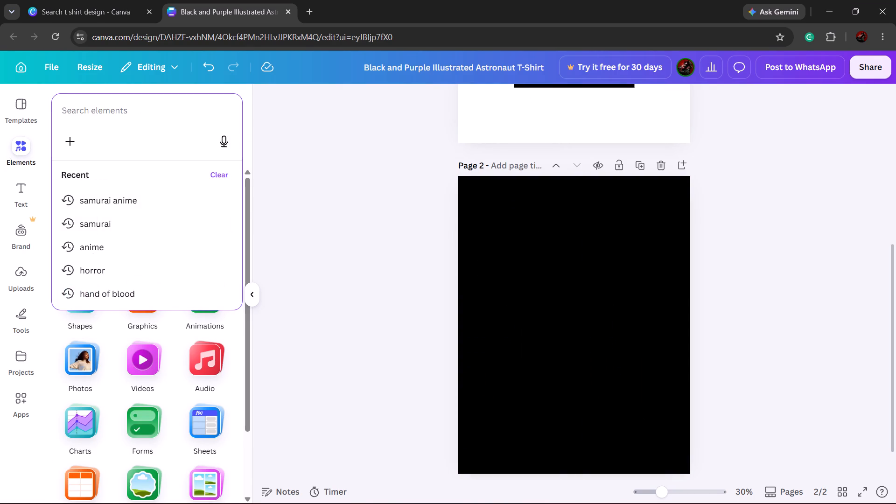
{"action": "type", "text": "cart"}
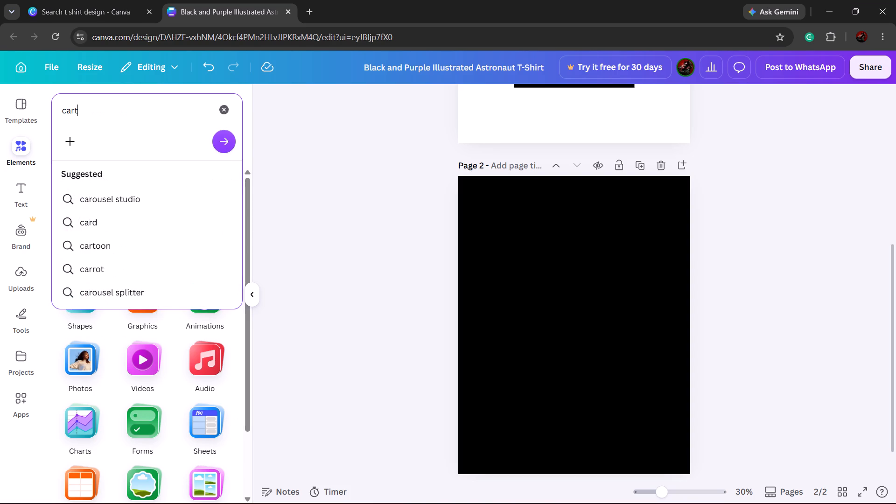
{"action": "type", "text": "oon"}
{"action": "key", "text": "Return"}
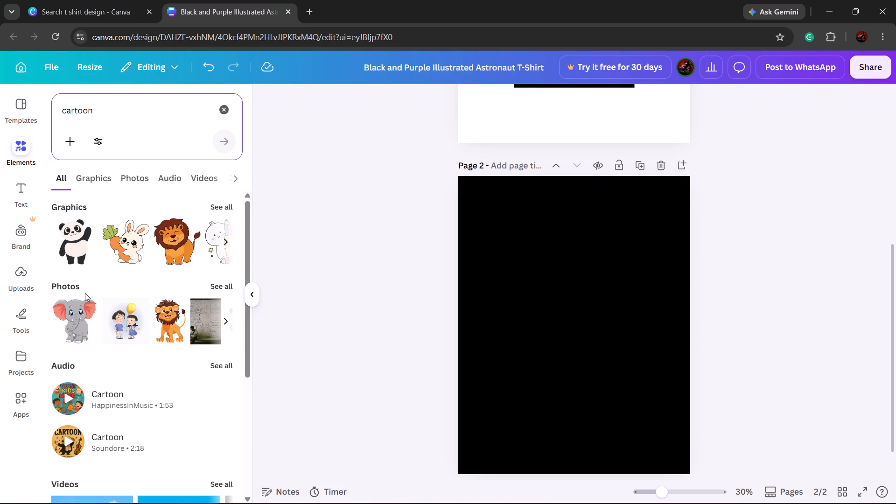
{"action": "scroll", "coordinate": [128, 278], "scroll_direction": "down", "scroll_amount": 3}
{"action": "scroll", "coordinate": [128, 278], "scroll_direction": "up", "scroll_amount": 2}
{"action": "left_click", "coordinate": [224, 206]}
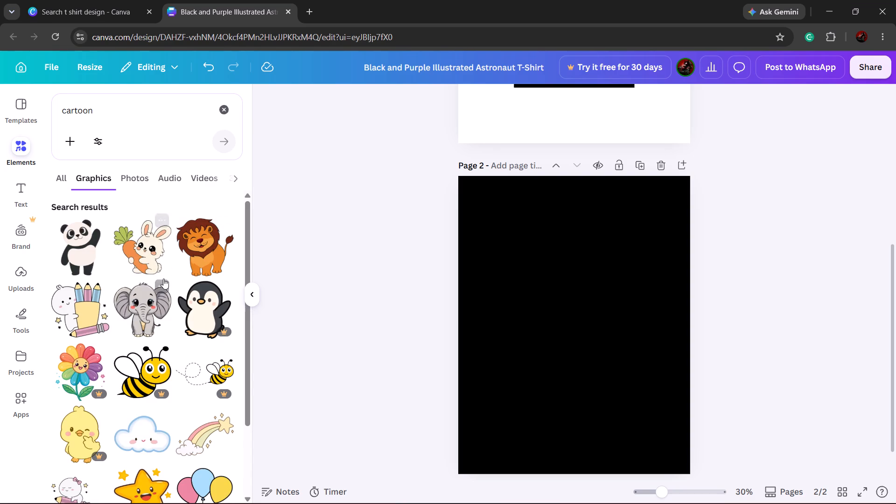
Find the free green crocodile among the cartoon graphics and add it to page 2.
{"action": "scroll", "coordinate": [151, 323], "scroll_direction": "down", "scroll_amount": 1}
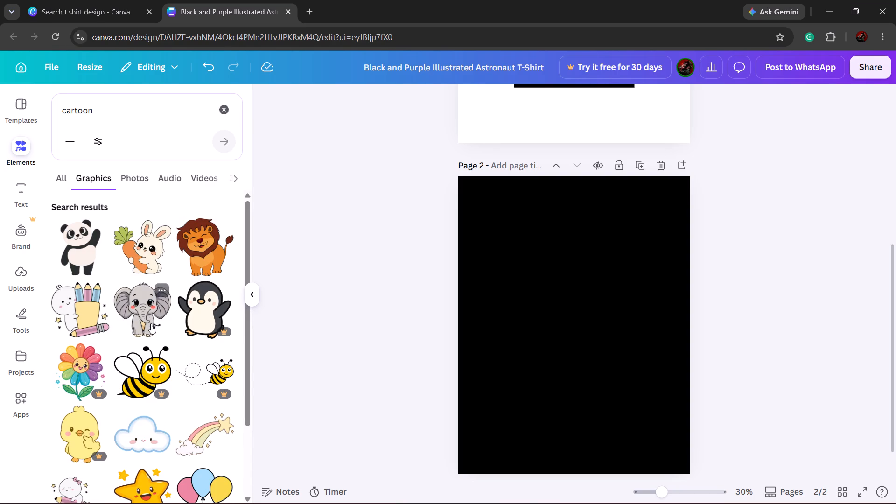
{"action": "scroll", "coordinate": [151, 323], "scroll_direction": "down", "scroll_amount": 3}
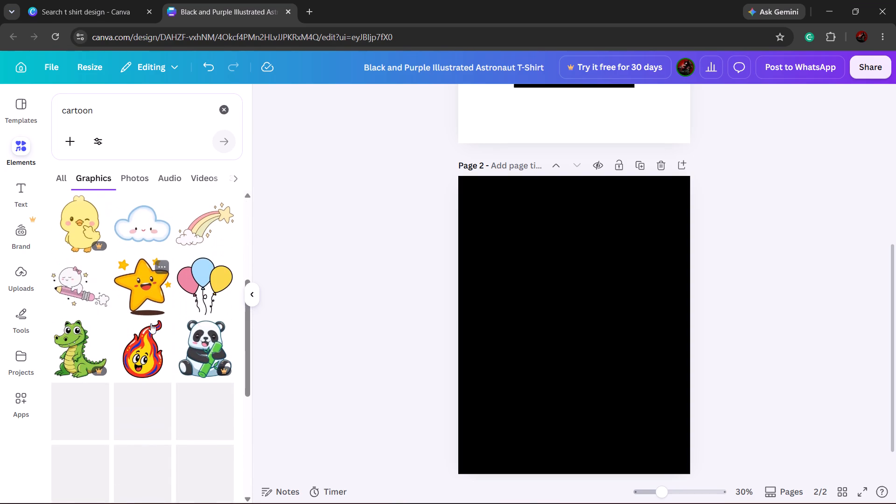
{"action": "scroll", "coordinate": [151, 323], "scroll_direction": "down", "scroll_amount": 1}
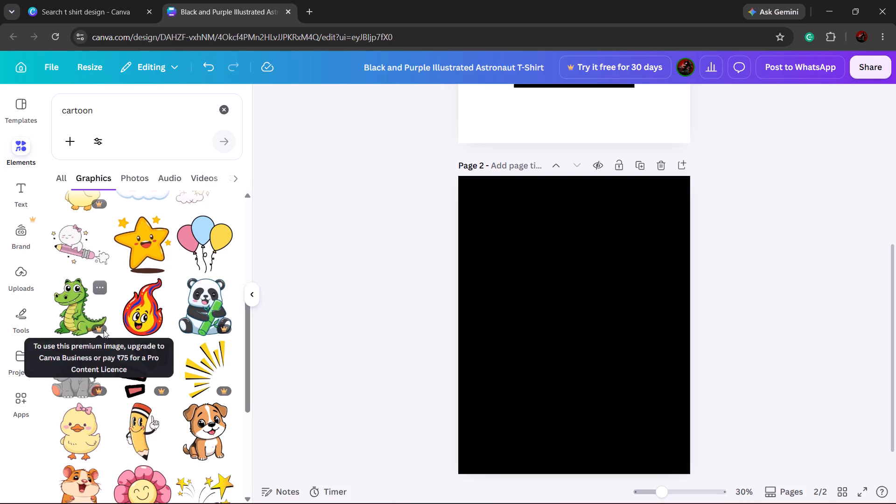
{"action": "scroll", "coordinate": [104, 330], "scroll_direction": "down", "scroll_amount": 3}
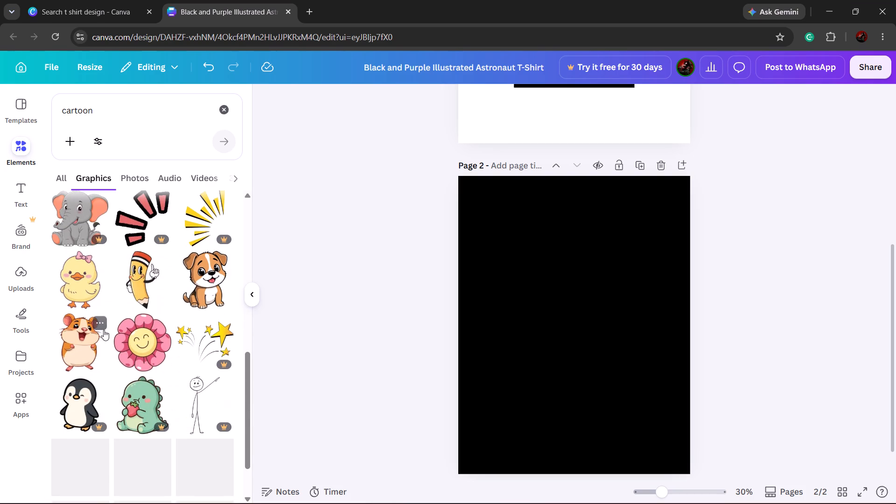
{"action": "scroll", "coordinate": [104, 330], "scroll_direction": "down", "scroll_amount": 2}
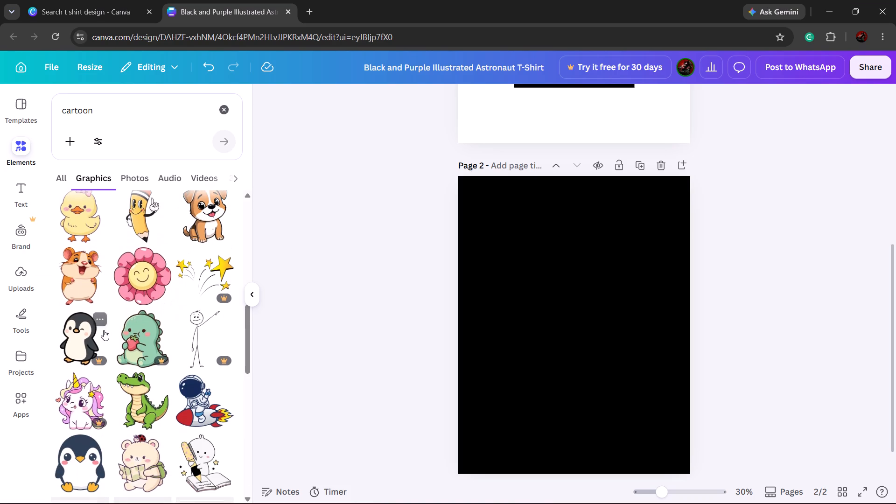
{"action": "scroll", "coordinate": [103, 305], "scroll_direction": "down", "scroll_amount": 2}
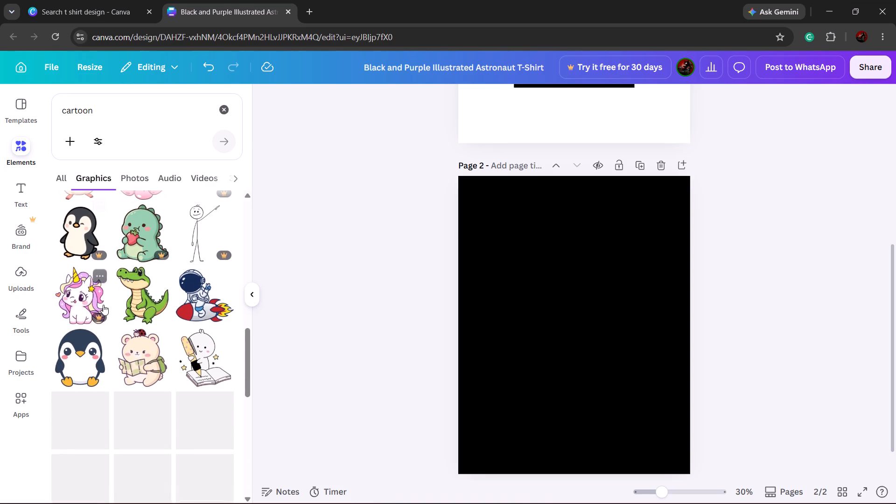
{"action": "scroll", "coordinate": [144, 294], "scroll_direction": "down", "scroll_amount": 2}
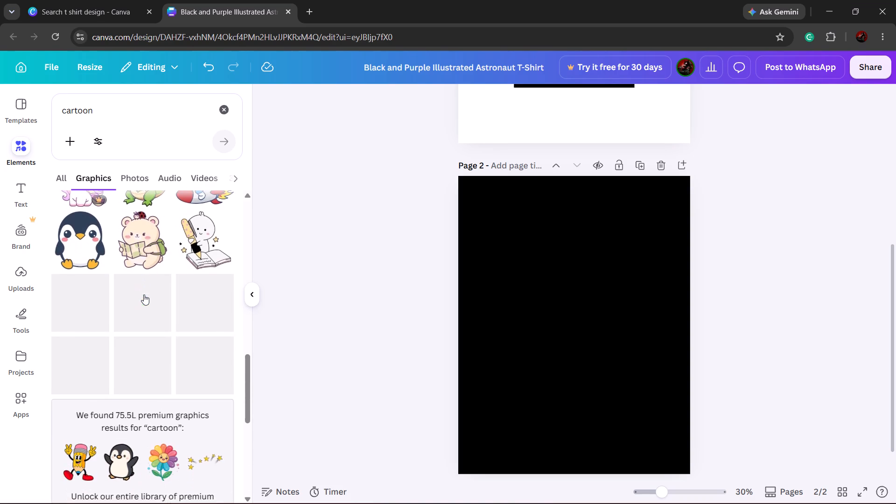
{"action": "scroll", "coordinate": [144, 294], "scroll_direction": "up", "scroll_amount": 4}
{"action": "left_click", "coordinate": [137, 354]}
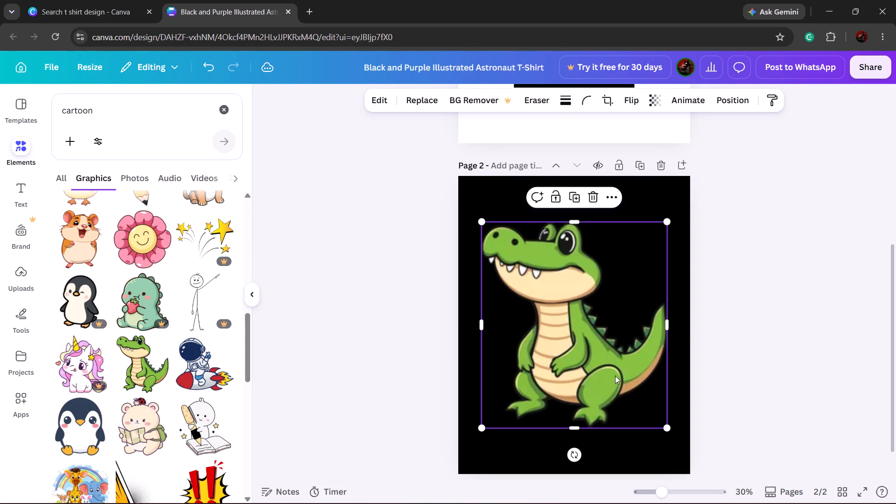
Shrink the crocodile to less than half its size and place it flush in the bottom-right corner of page 2.
{"action": "left_click_drag", "start_coordinate": [665, 427], "coordinate": [549, 328]}
{"action": "left_click_drag", "start_coordinate": [519, 273], "coordinate": [637, 424]}
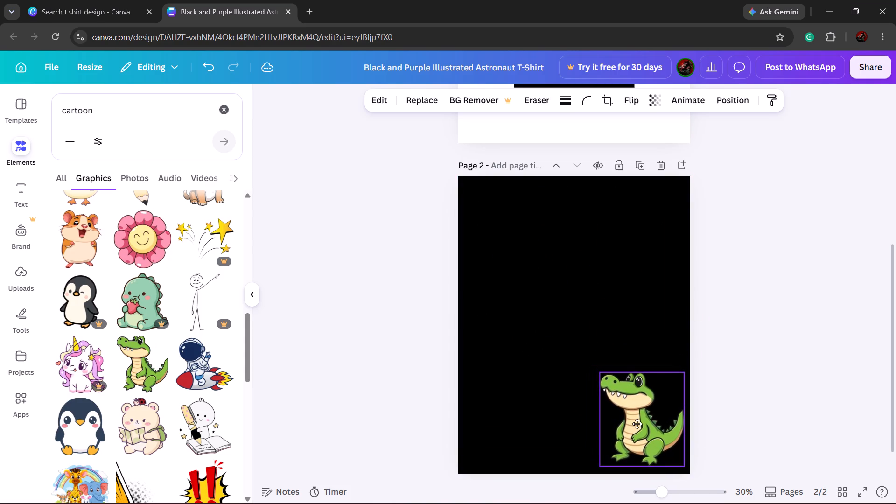
{"action": "left_click_drag", "start_coordinate": [637, 424], "coordinate": [640, 426]}
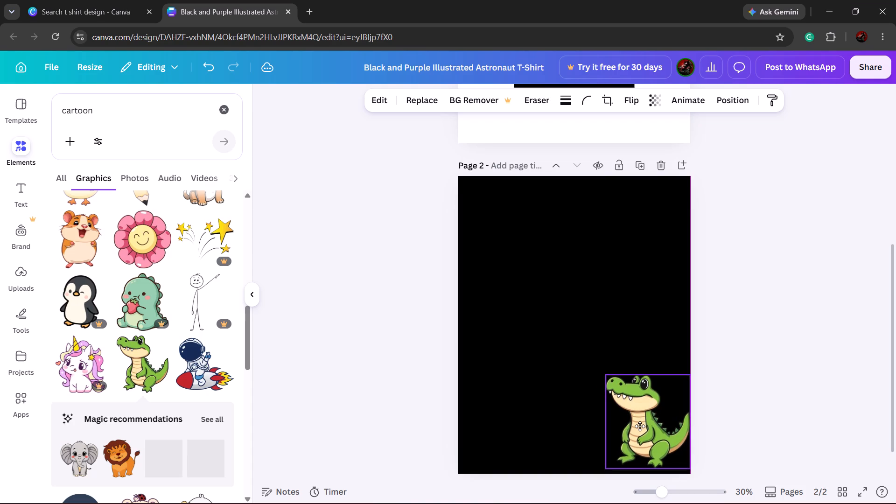
{"action": "left_click_drag", "start_coordinate": [640, 426], "coordinate": [639, 428]}
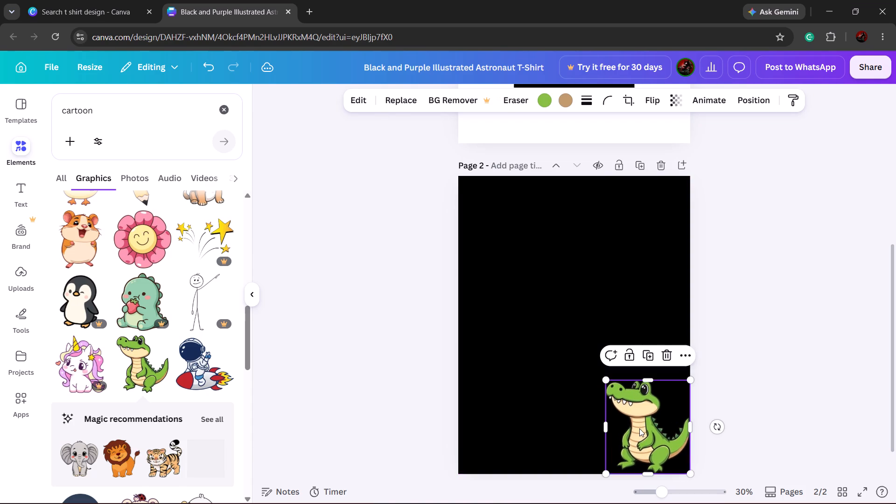
{"action": "left_click", "coordinate": [549, 301]}
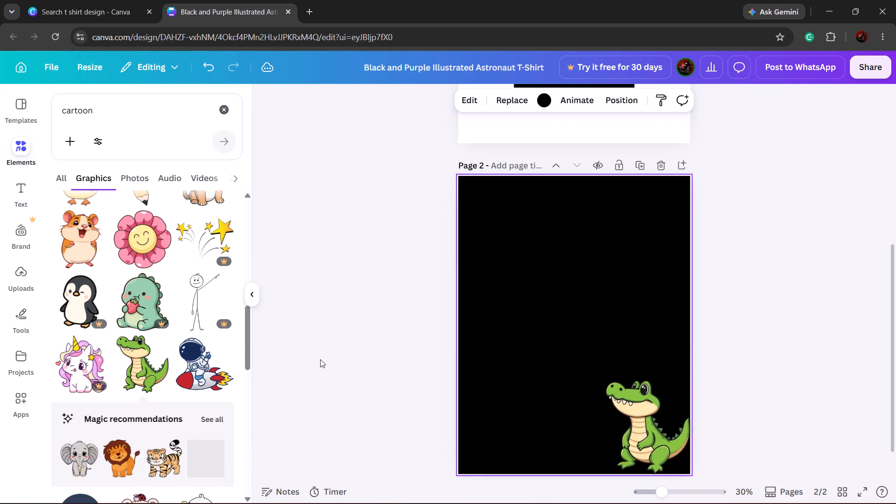
Add the graphic of the astronaut riding a rocket to page 2 and enlarge it slightly.
{"action": "left_click", "coordinate": [193, 353]}
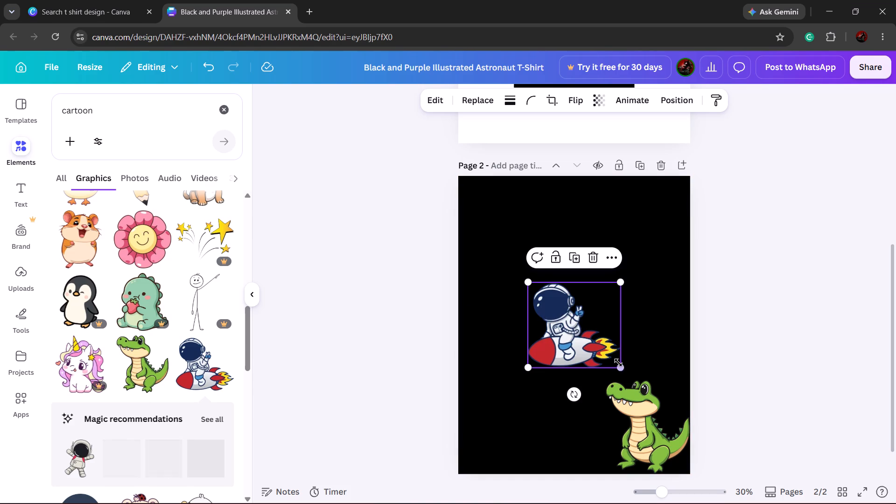
{"action": "left_click_drag", "start_coordinate": [621, 366], "coordinate": [637, 371]}
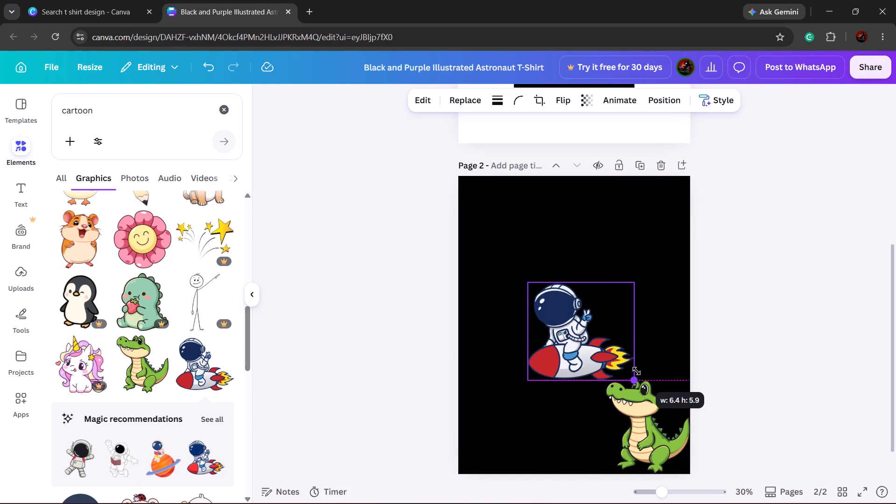
{"action": "left_click_drag", "start_coordinate": [637, 371], "coordinate": [632, 371]}
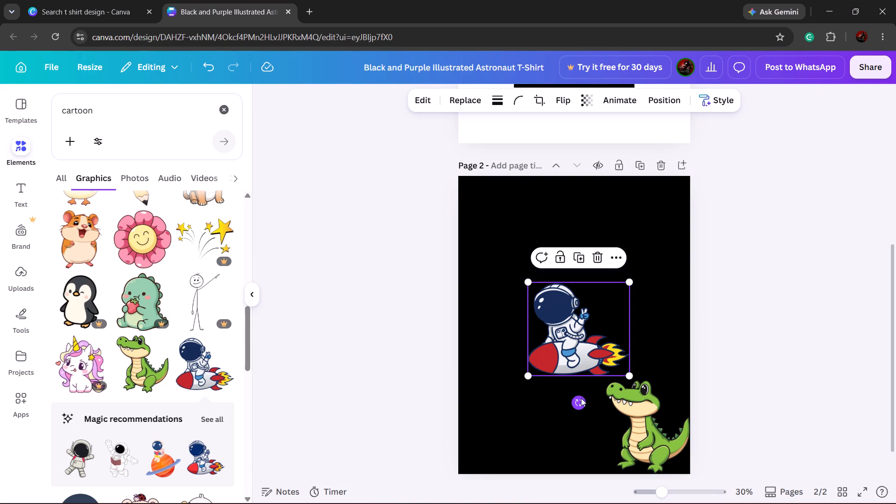
Rotate the rocket astronaut clockwise by about 28° and move it to the upper-left area of page 2.
{"action": "left_click_drag", "start_coordinate": [581, 398], "coordinate": [568, 399]}
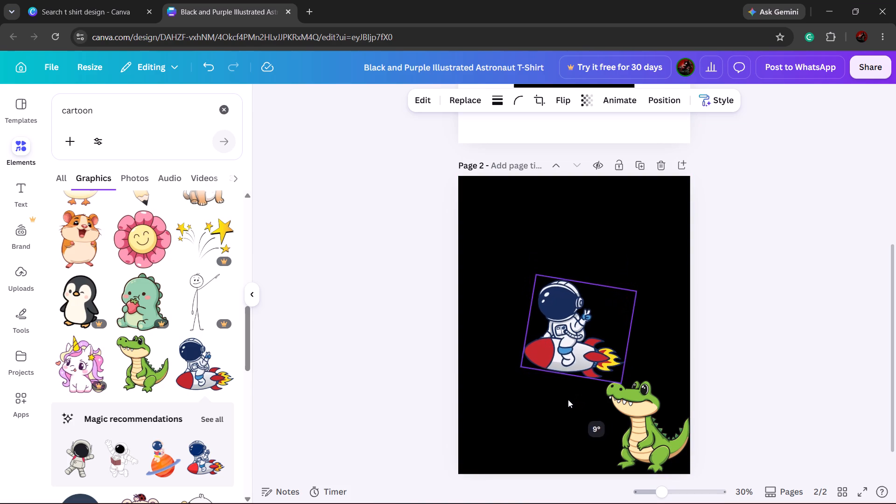
{"action": "left_click_drag", "start_coordinate": [568, 399], "coordinate": [549, 385]}
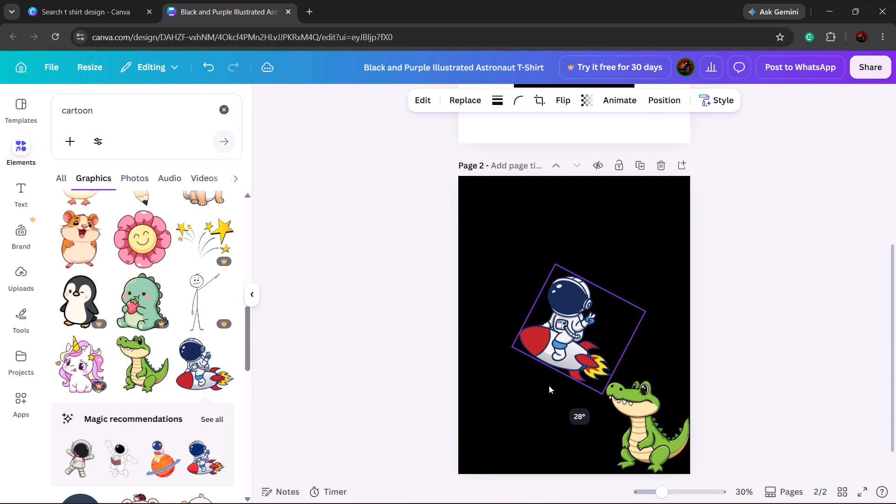
{"action": "left_click_drag", "start_coordinate": [549, 385], "coordinate": [552, 388]}
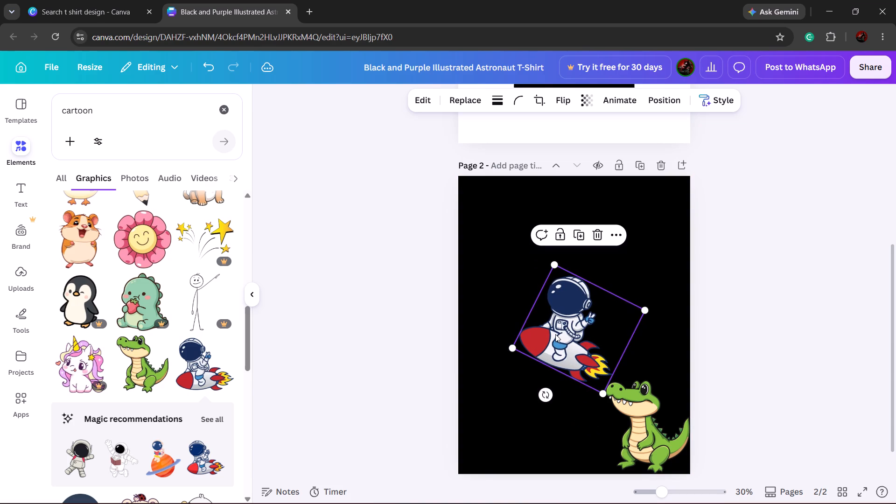
{"action": "left_click_drag", "start_coordinate": [555, 334], "coordinate": [500, 249]}
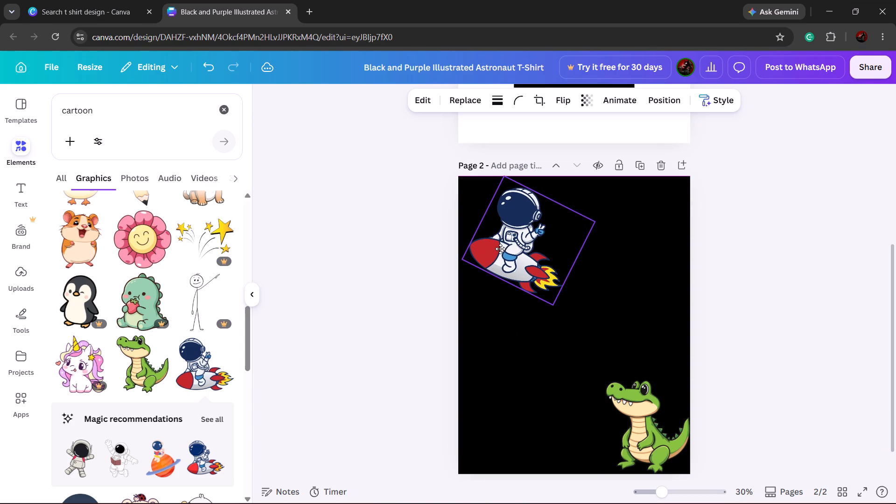
{"action": "left_click_drag", "start_coordinate": [500, 249], "coordinate": [520, 245]}
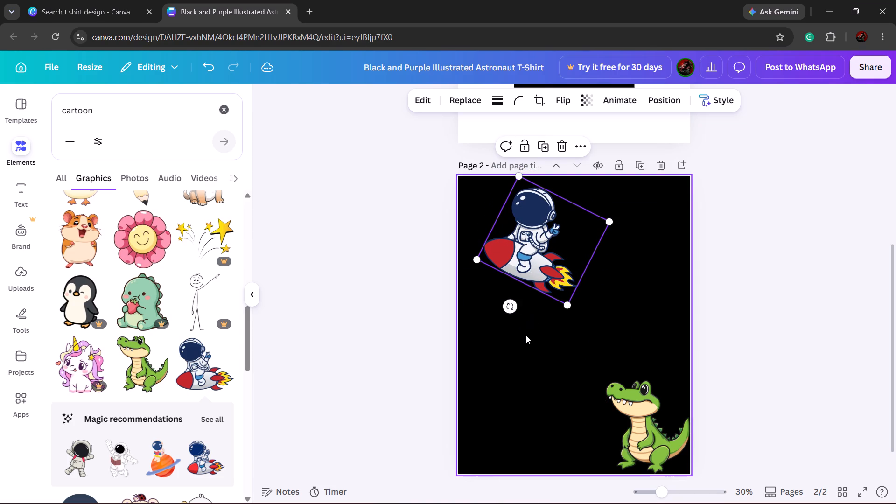
{"action": "left_click", "coordinate": [526, 336]}
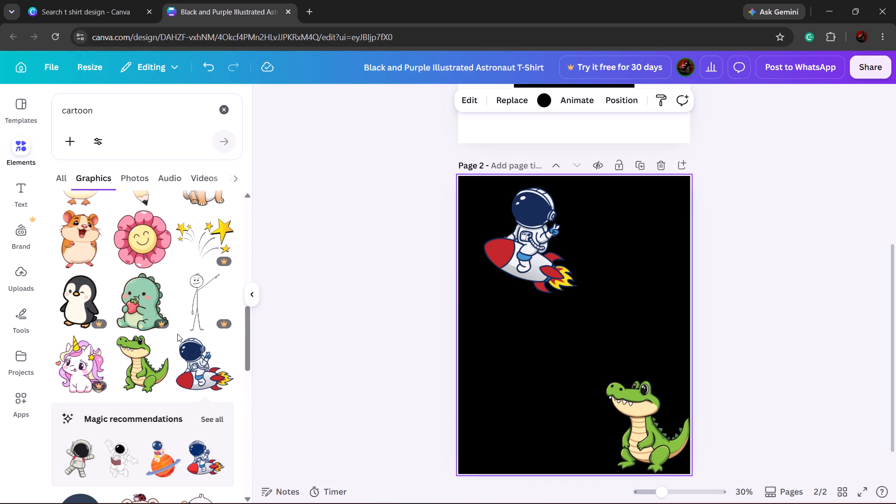
Look through the cartoon graphics results for another free element that suits page 2.
{"action": "scroll", "coordinate": [185, 364], "scroll_direction": "down", "scroll_amount": 2}
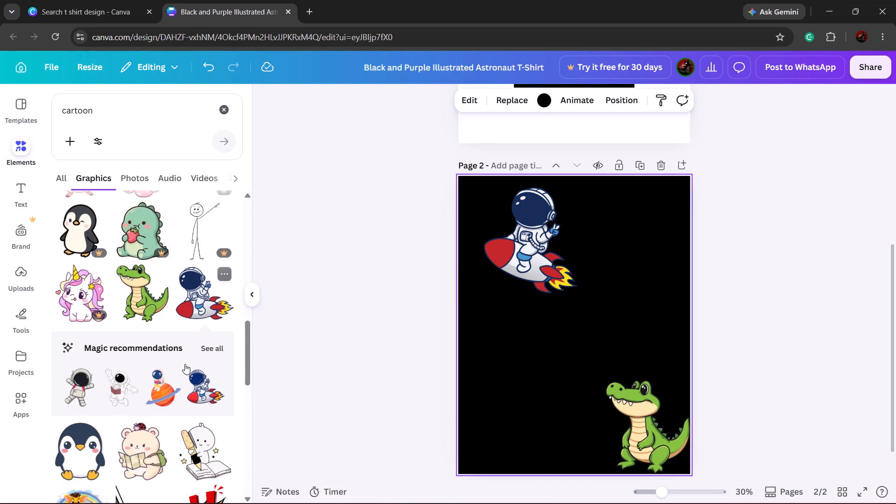
{"action": "scroll", "coordinate": [185, 364], "scroll_direction": "down", "scroll_amount": 3}
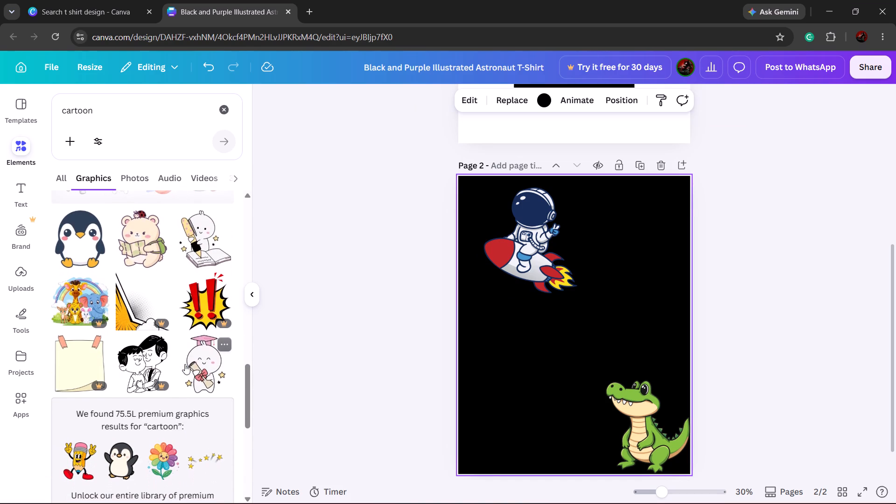
{"action": "scroll", "coordinate": [185, 364], "scroll_direction": "down", "scroll_amount": 3}
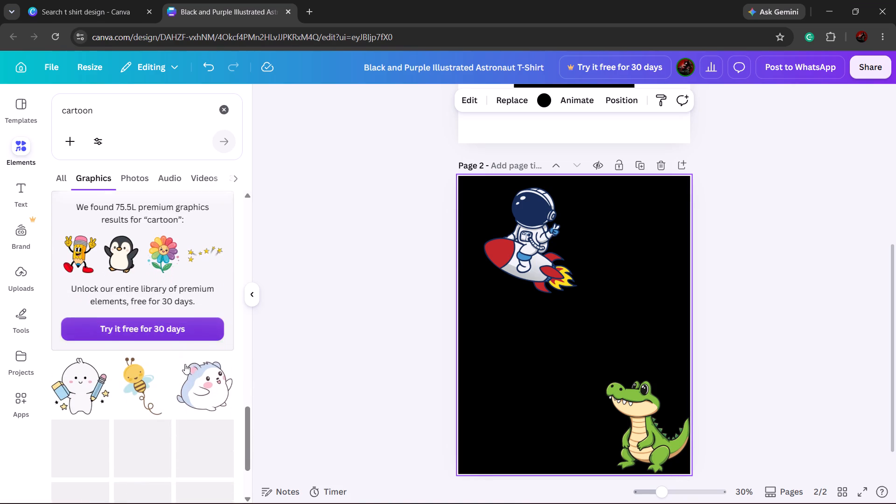
{"action": "scroll", "coordinate": [185, 364], "scroll_direction": "up", "scroll_amount": 8}
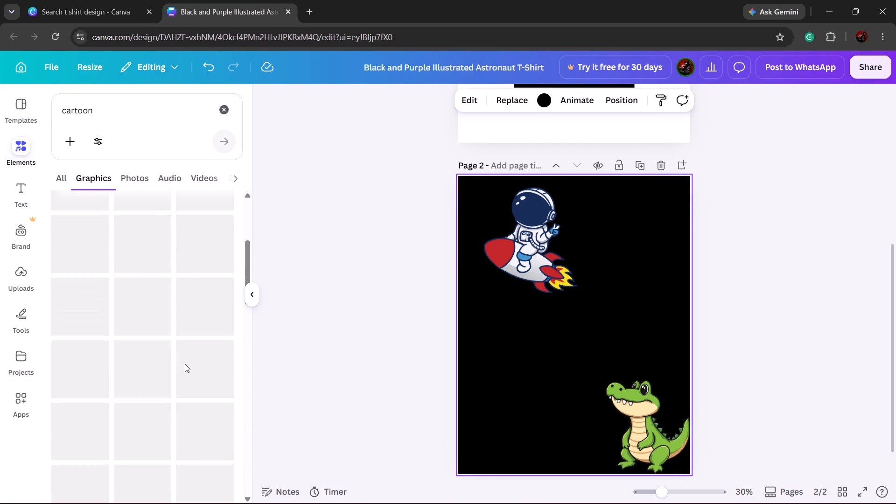
{"action": "scroll", "coordinate": [185, 364], "scroll_direction": "up", "scroll_amount": 3}
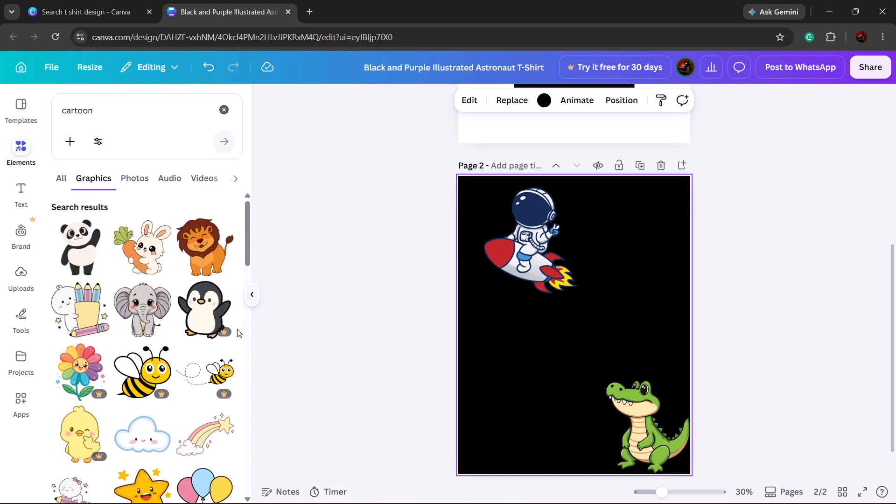
{"action": "scroll", "coordinate": [163, 408], "scroll_direction": "down", "scroll_amount": 2}
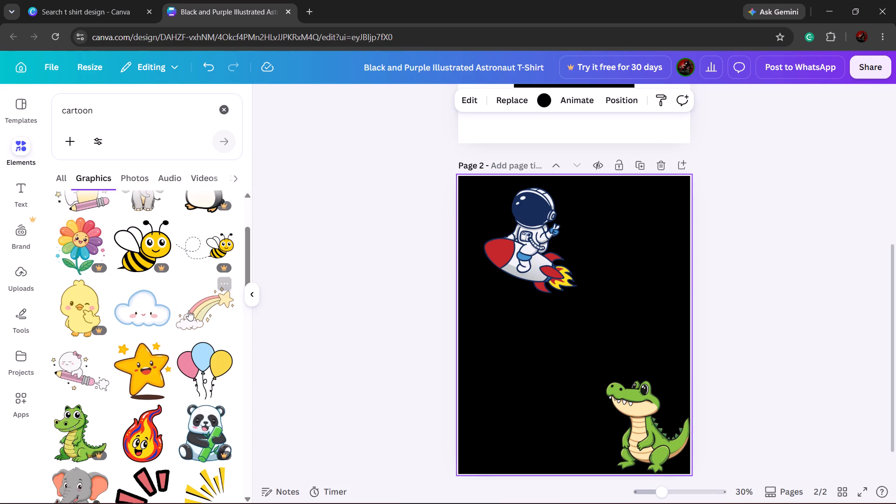
{"action": "scroll", "coordinate": [187, 319], "scroll_direction": "down", "scroll_amount": 2}
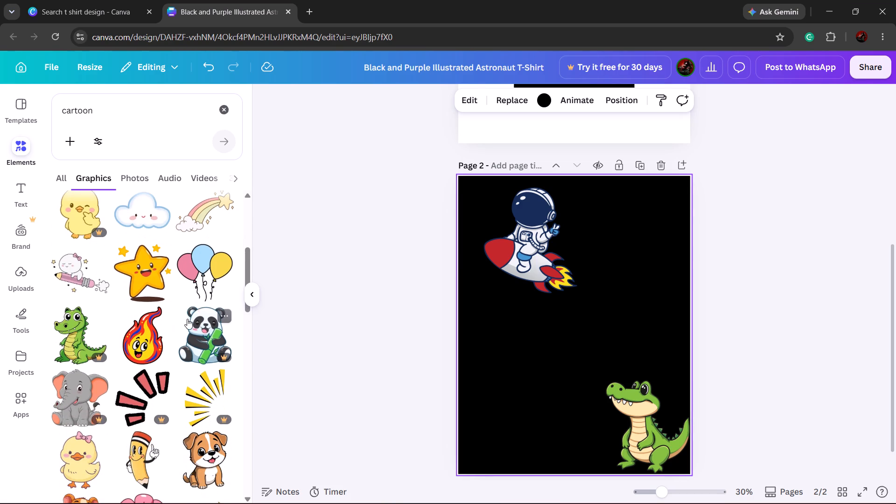
{"action": "scroll", "coordinate": [187, 319], "scroll_direction": "down", "scroll_amount": 1}
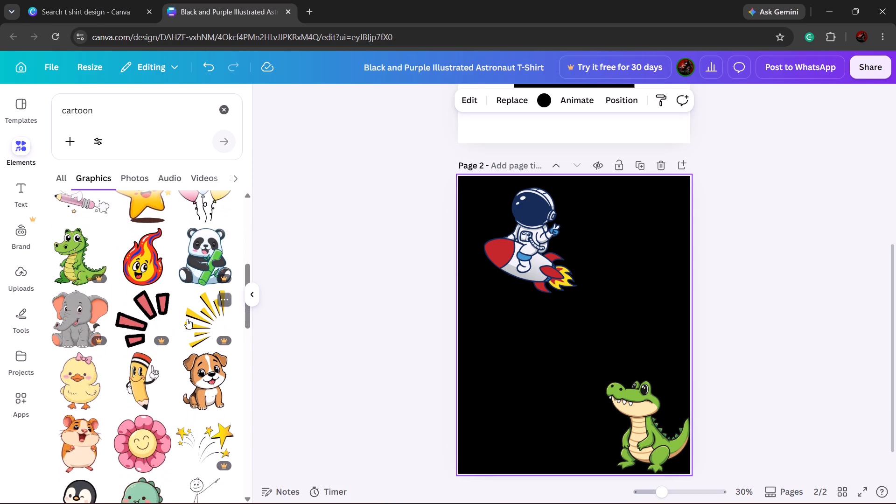
{"action": "scroll", "coordinate": [187, 319], "scroll_direction": "down", "scroll_amount": 8}
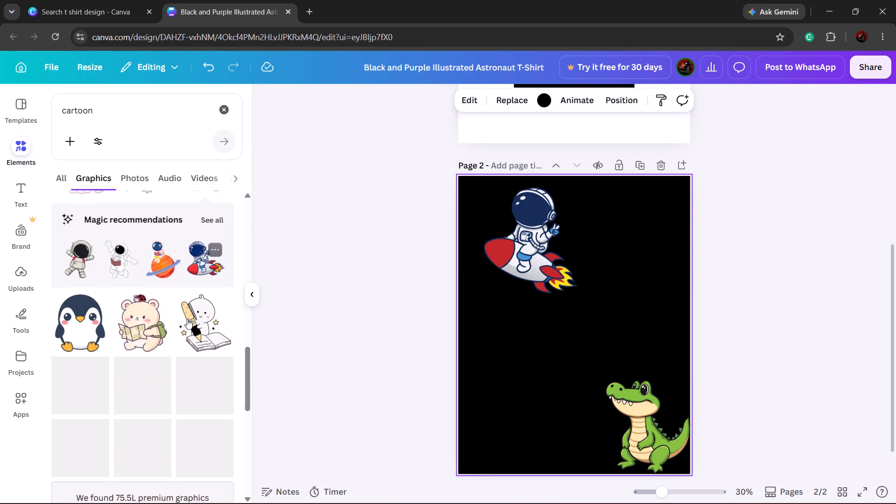
{"action": "scroll", "coordinate": [187, 319], "scroll_direction": "down", "scroll_amount": 1}
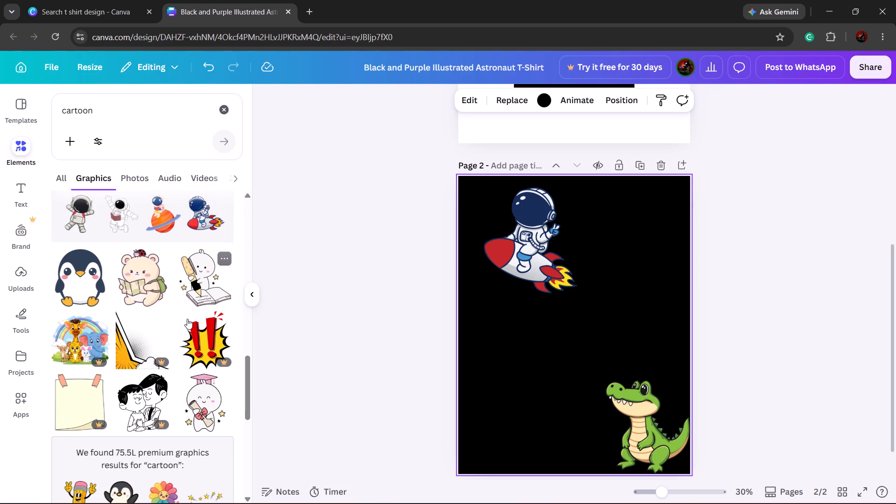
{"action": "scroll", "coordinate": [187, 319], "scroll_direction": "down", "scroll_amount": 6}
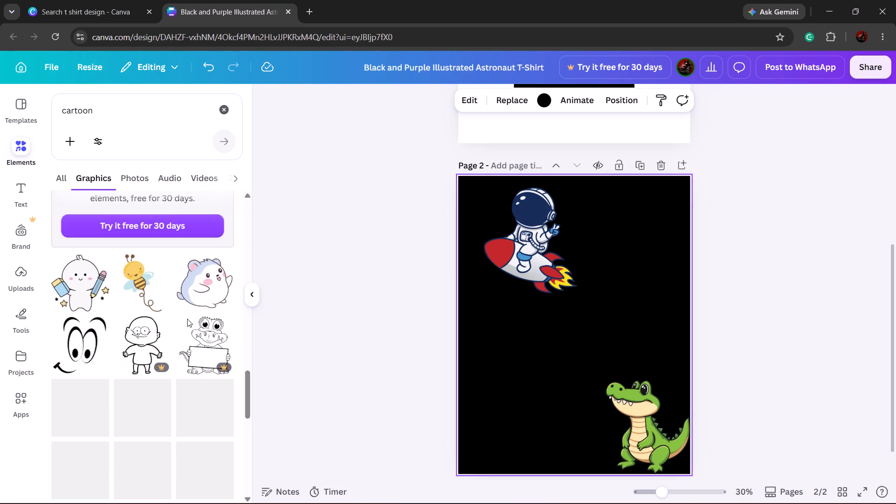
{"action": "scroll", "coordinate": [187, 319], "scroll_direction": "down", "scroll_amount": 3}
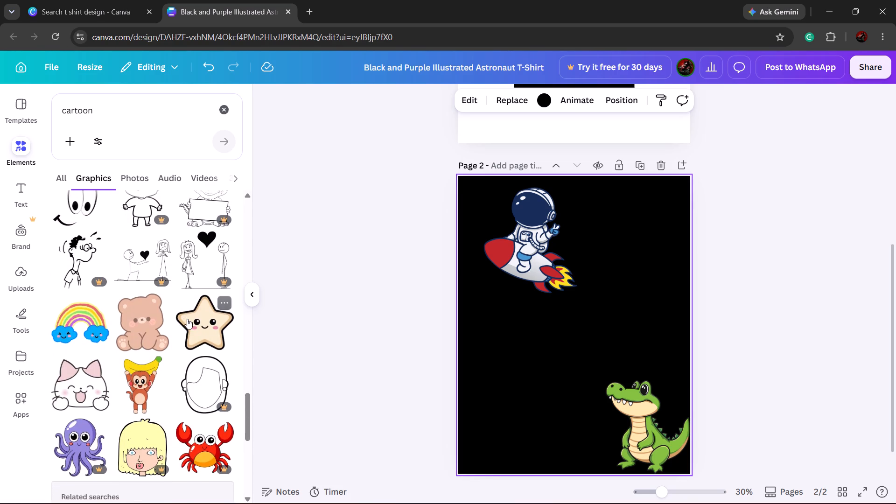
{"action": "scroll", "coordinate": [187, 319], "scroll_direction": "down", "scroll_amount": 5}
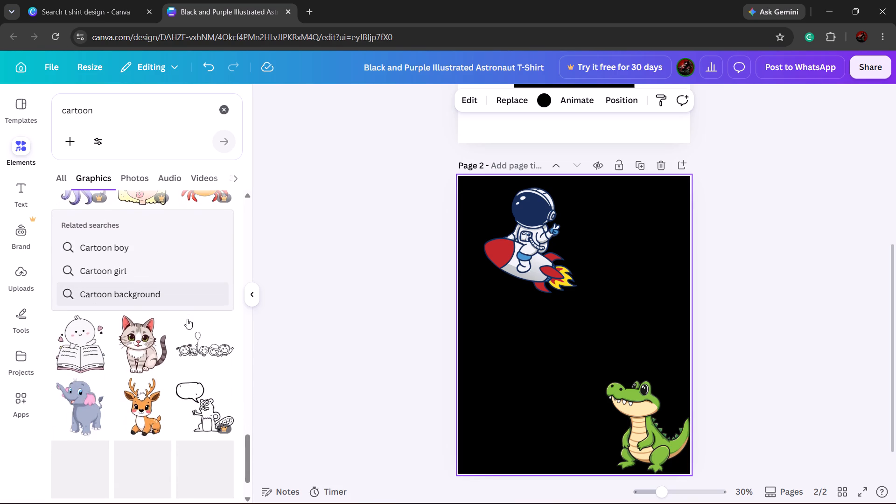
{"action": "scroll", "coordinate": [187, 319], "scroll_direction": "down", "scroll_amount": 3}
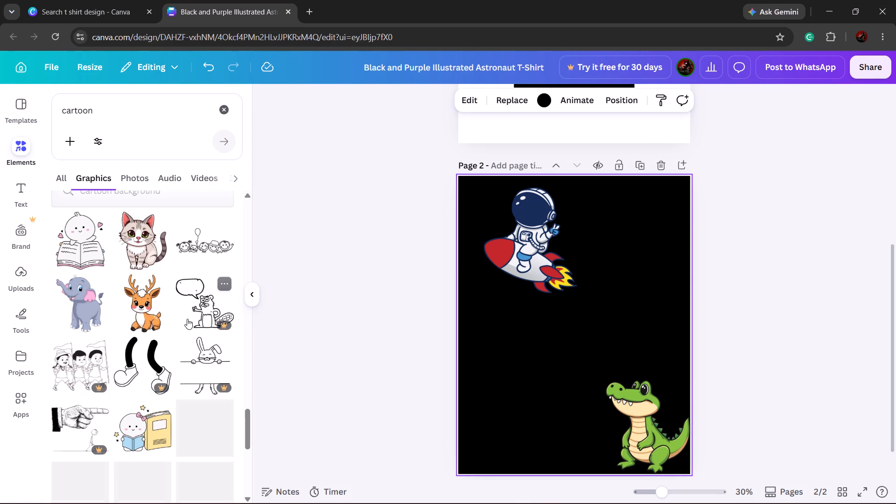
{"action": "scroll", "coordinate": [187, 319], "scroll_direction": "down", "scroll_amount": 2}
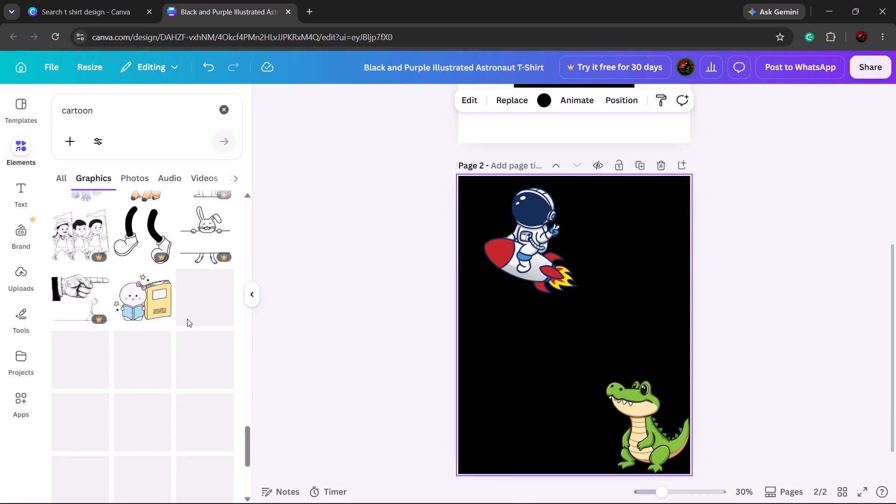
Add the free pastel rainbow shooting star with a cloud to page 2 and enlarge it by about 30%.
{"action": "scroll", "coordinate": [187, 319], "scroll_direction": "up", "scroll_amount": 9}
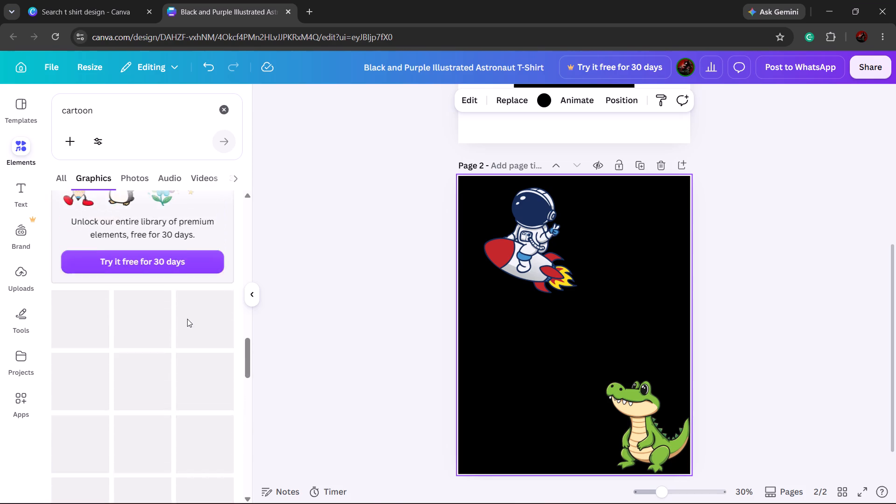
{"action": "scroll", "coordinate": [187, 319], "scroll_direction": "up", "scroll_amount": 9}
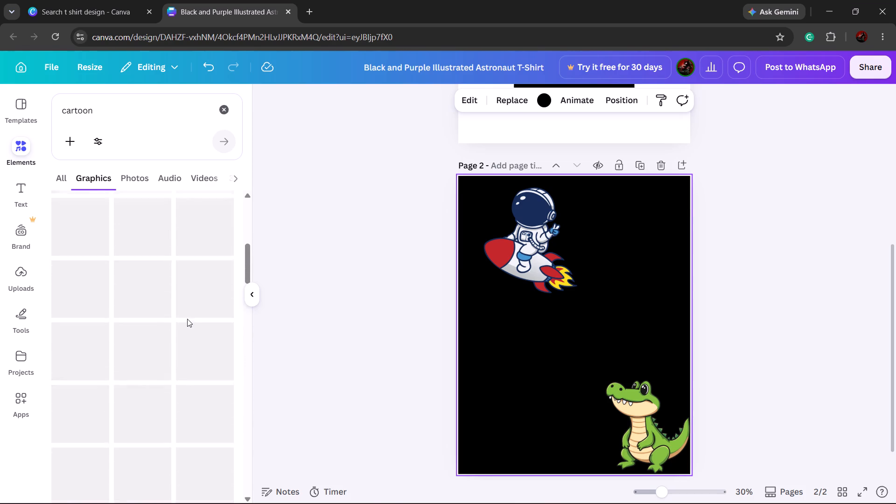
{"action": "scroll", "coordinate": [187, 319], "scroll_direction": "up", "scroll_amount": 3}
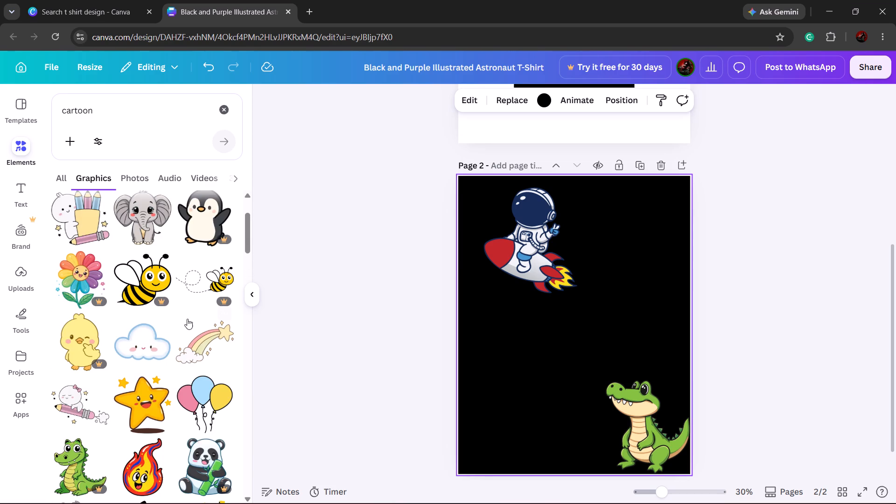
{"action": "left_click", "coordinate": [198, 341]}
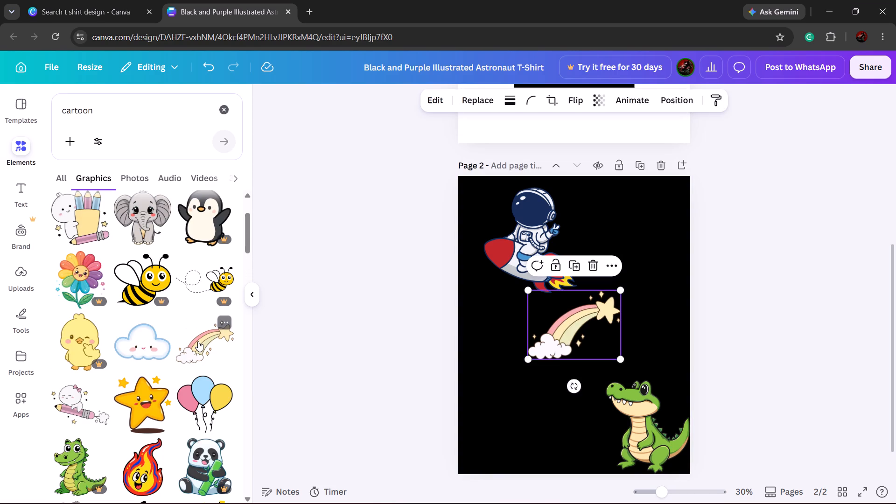
{"action": "left_click_drag", "start_coordinate": [622, 360], "coordinate": [624, 360]}
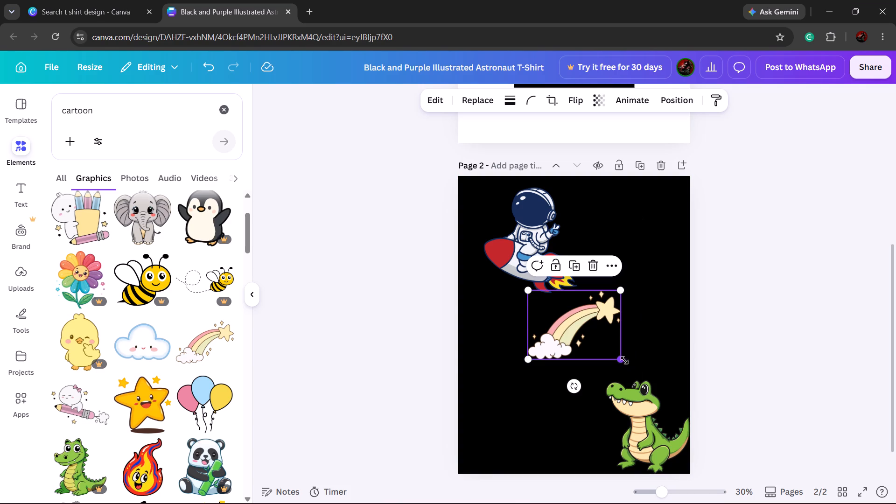
{"action": "left_click_drag", "start_coordinate": [624, 360], "coordinate": [668, 359]}
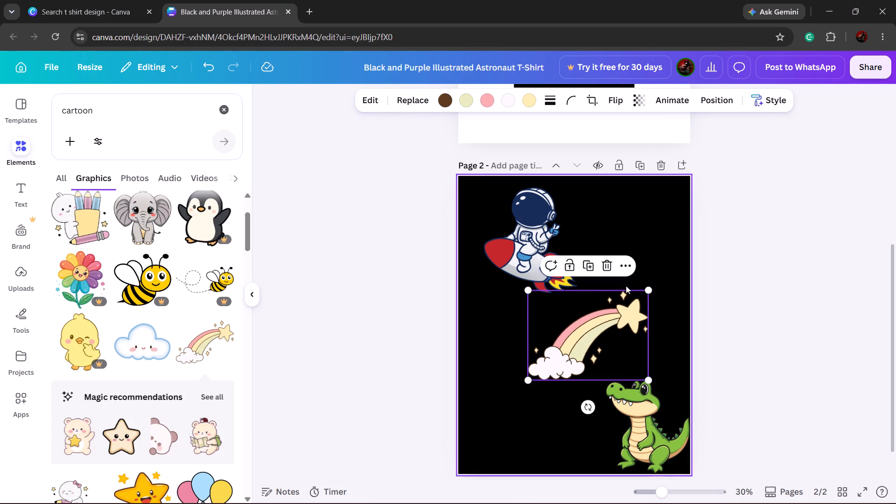
Move the rainbow shooting star to page 2's top-right corner so its star end runs past the page edges.
{"action": "left_click_drag", "start_coordinate": [620, 347], "coordinate": [663, 226]}
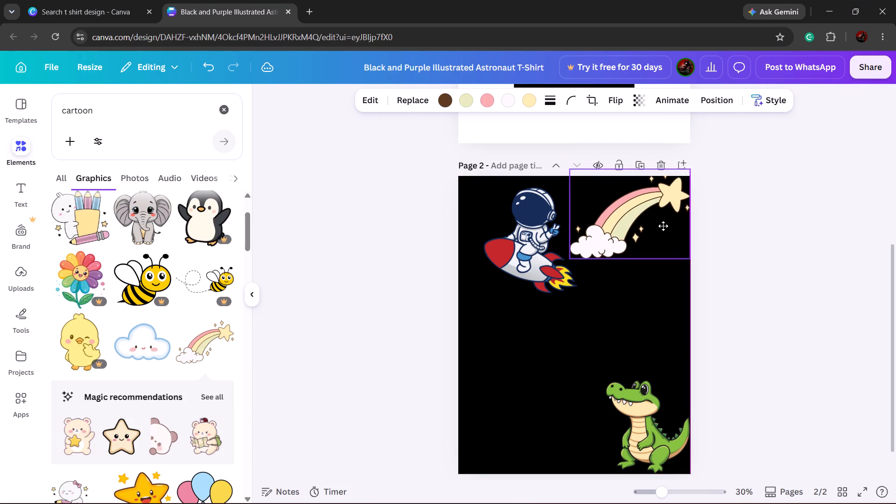
{"action": "left_click_drag", "start_coordinate": [663, 226], "coordinate": [681, 193]}
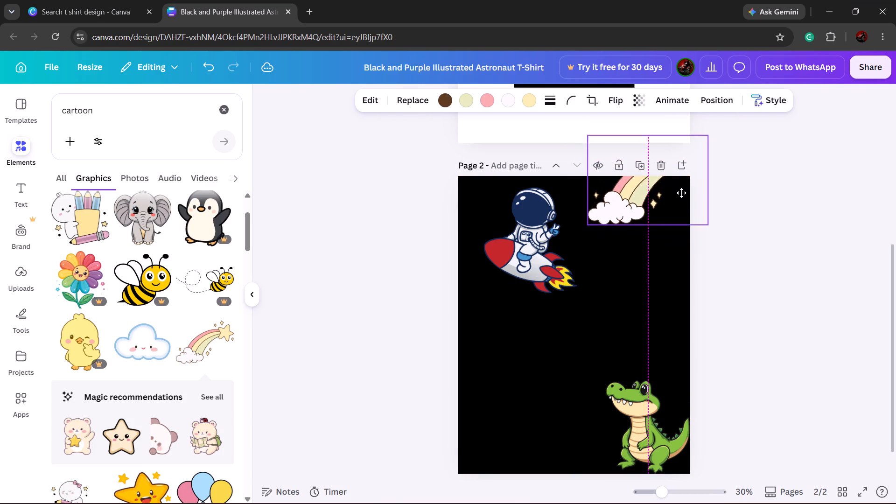
{"action": "left_click_drag", "start_coordinate": [681, 193], "coordinate": [665, 228]}
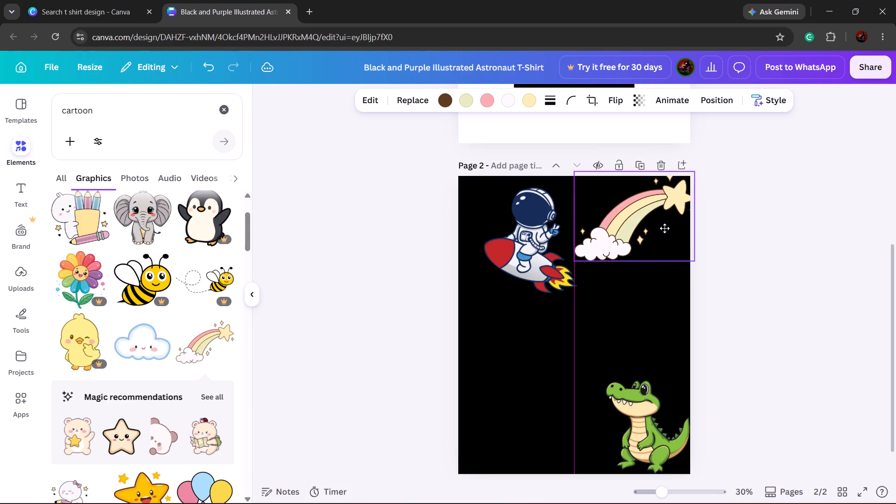
{"action": "left_click_drag", "start_coordinate": [665, 228], "coordinate": [684, 290]}
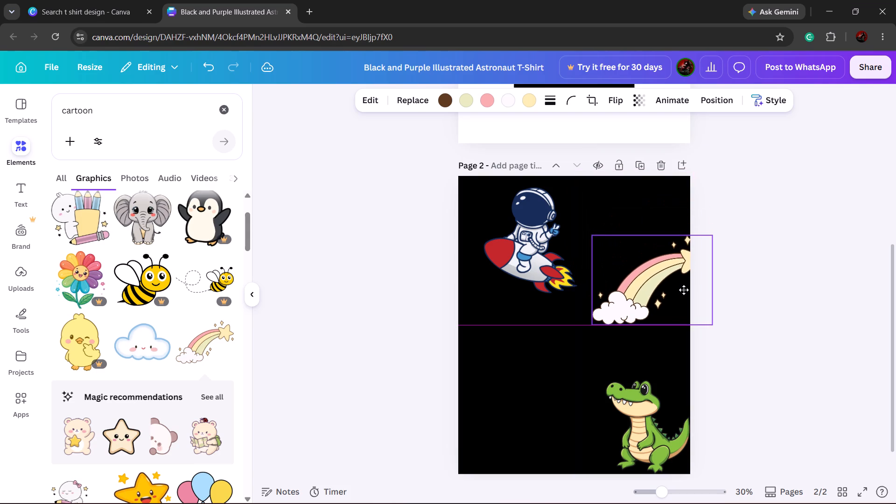
{"action": "left_click_drag", "start_coordinate": [684, 290], "coordinate": [496, 202]}
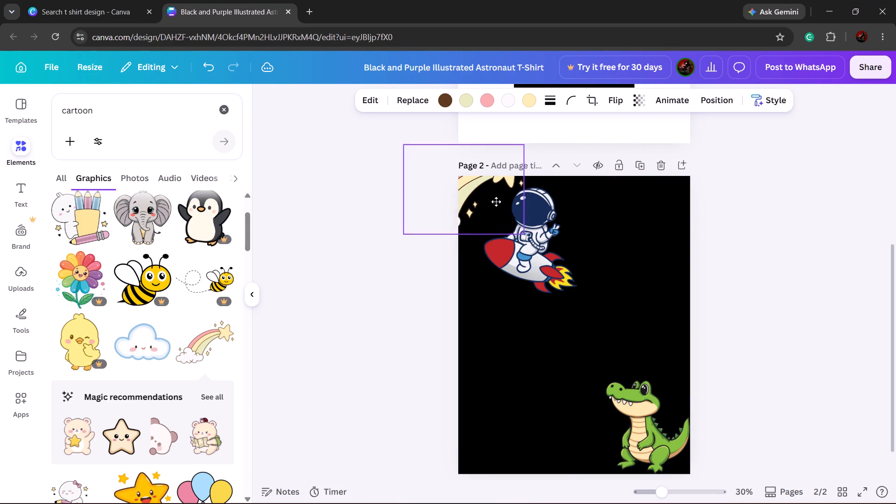
{"action": "left_click_drag", "start_coordinate": [496, 202], "coordinate": [627, 202]}
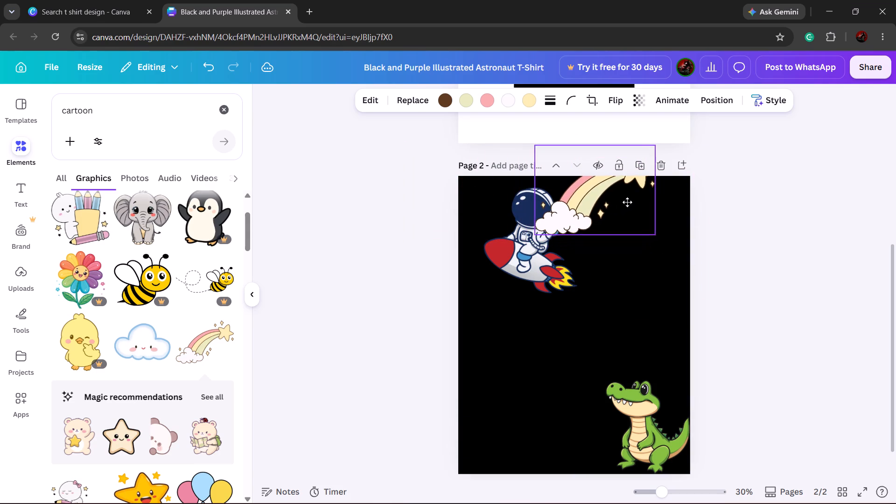
{"action": "left_click_drag", "start_coordinate": [627, 202], "coordinate": [663, 221]}
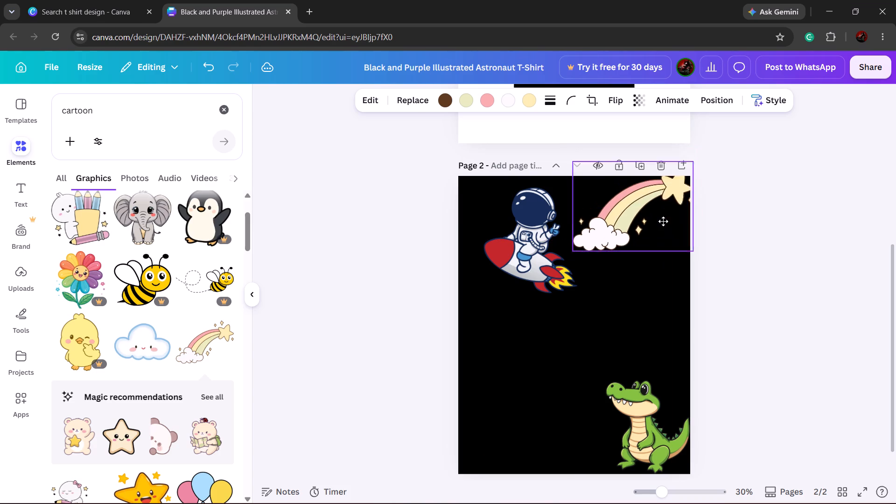
{"action": "left_click_drag", "start_coordinate": [663, 221], "coordinate": [678, 214]}
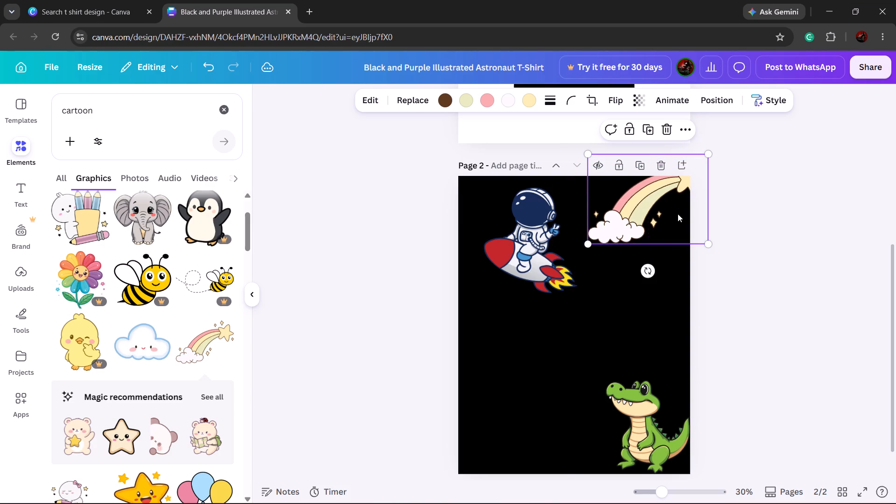
{"action": "left_click", "coordinate": [564, 364]}
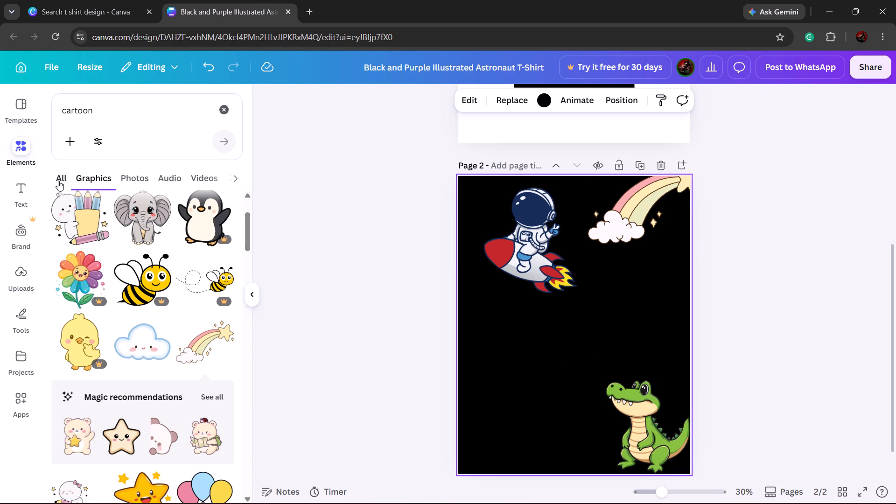
Look through the text font combinations for a style that suits page 2's cartoon artwork.
{"action": "left_click", "coordinate": [15, 189]}
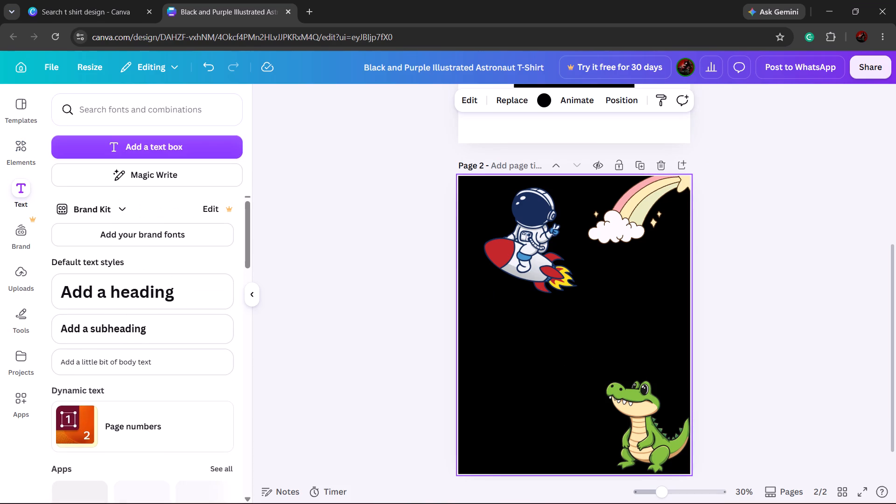
{"action": "left_click", "coordinate": [77, 107]}
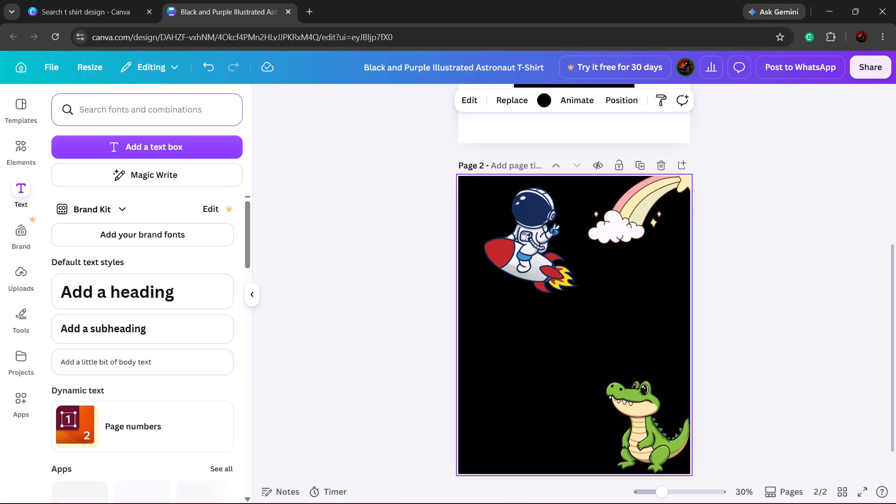
{"action": "scroll", "coordinate": [128, 207], "scroll_direction": "down", "scroll_amount": 1}
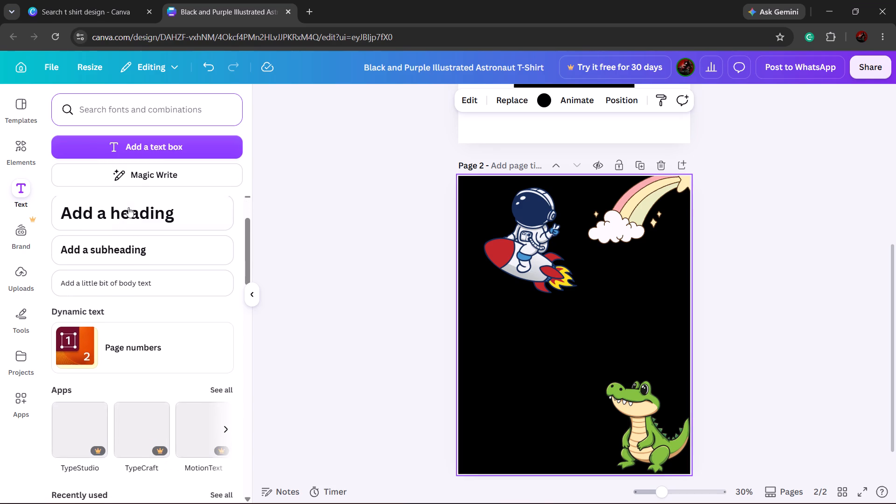
{"action": "scroll", "coordinate": [128, 207], "scroll_direction": "down", "scroll_amount": 2}
{"action": "scroll", "coordinate": [142, 333], "scroll_direction": "down", "scroll_amount": 3}
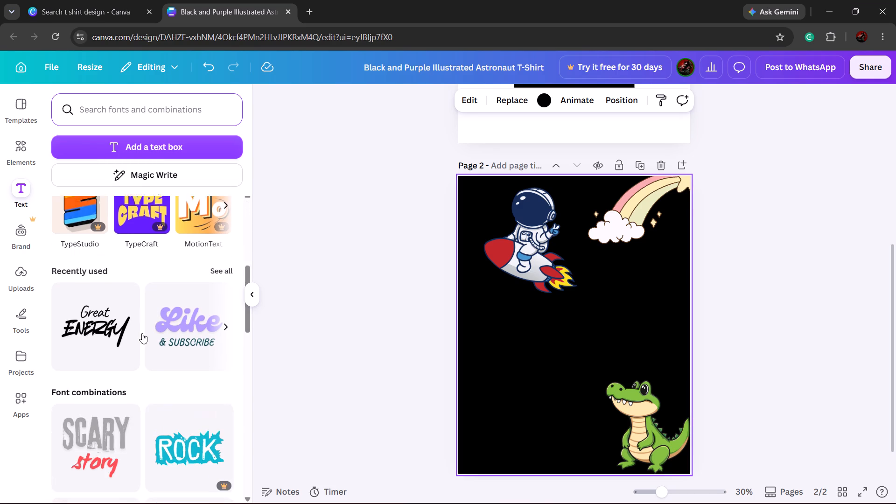
{"action": "scroll", "coordinate": [142, 333], "scroll_direction": "down", "scroll_amount": 5}
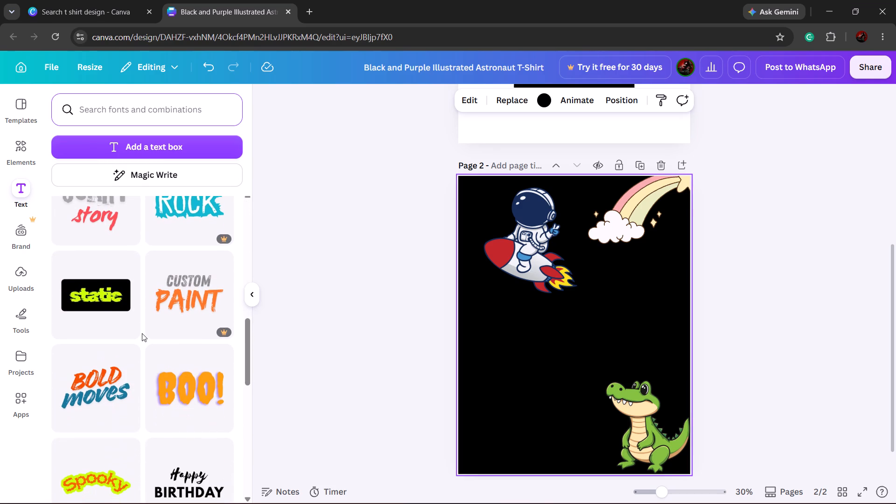
{"action": "scroll", "coordinate": [142, 333], "scroll_direction": "down", "scroll_amount": 3}
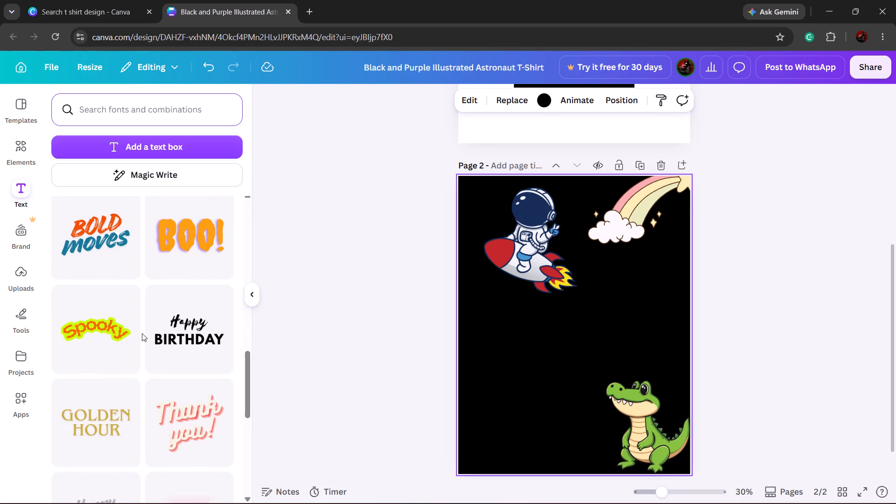
{"action": "scroll", "coordinate": [142, 333], "scroll_direction": "down", "scroll_amount": 1}
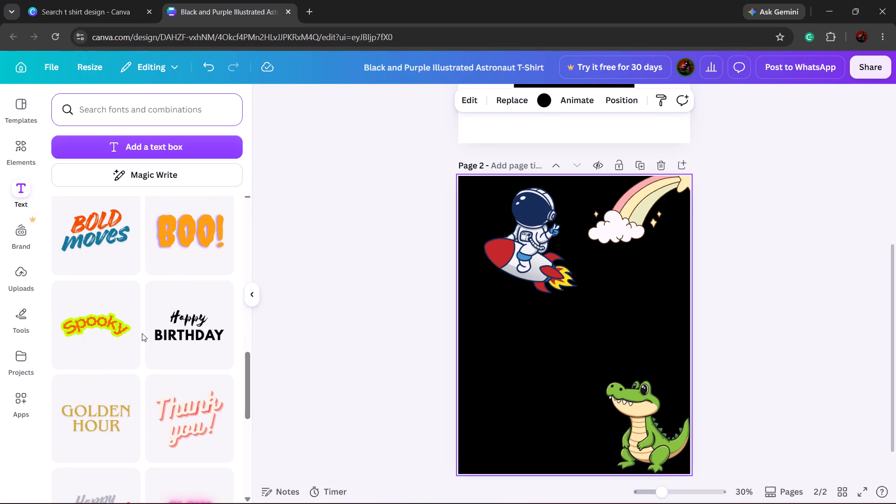
{"action": "scroll", "coordinate": [142, 333], "scroll_direction": "down", "scroll_amount": 9}
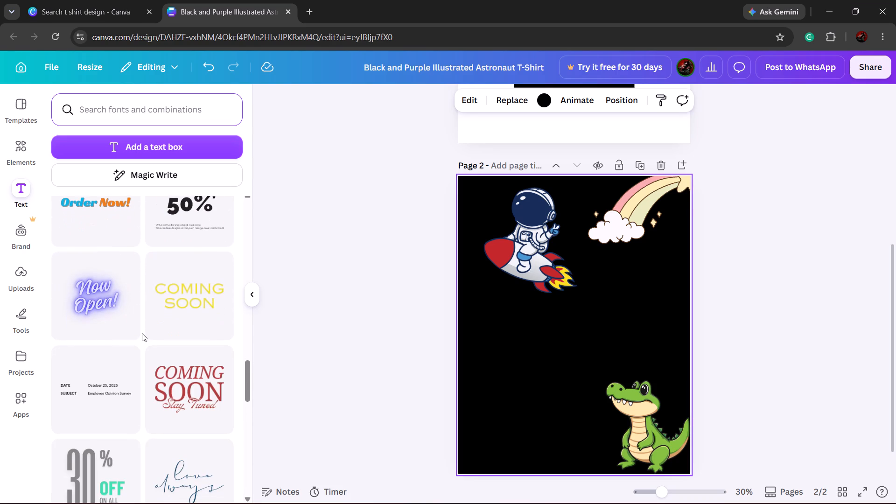
{"action": "scroll", "coordinate": [142, 333], "scroll_direction": "down", "scroll_amount": 6}
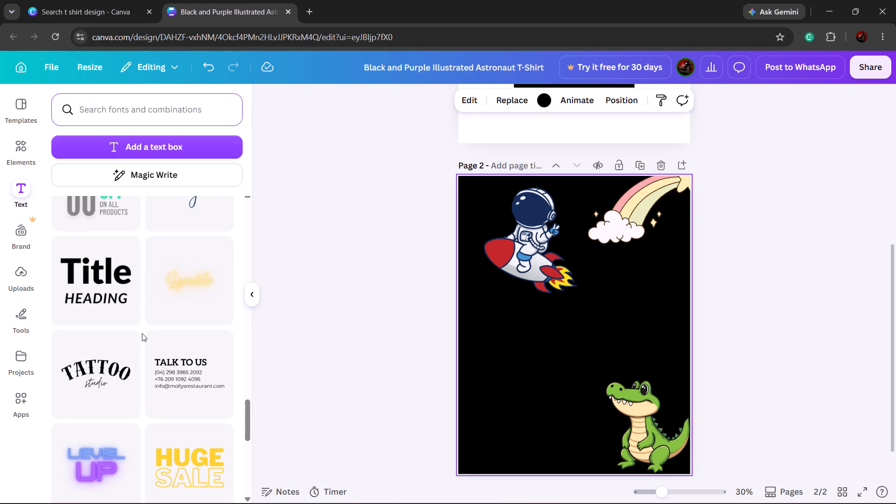
{"action": "scroll", "coordinate": [142, 333], "scroll_direction": "down", "scroll_amount": 3}
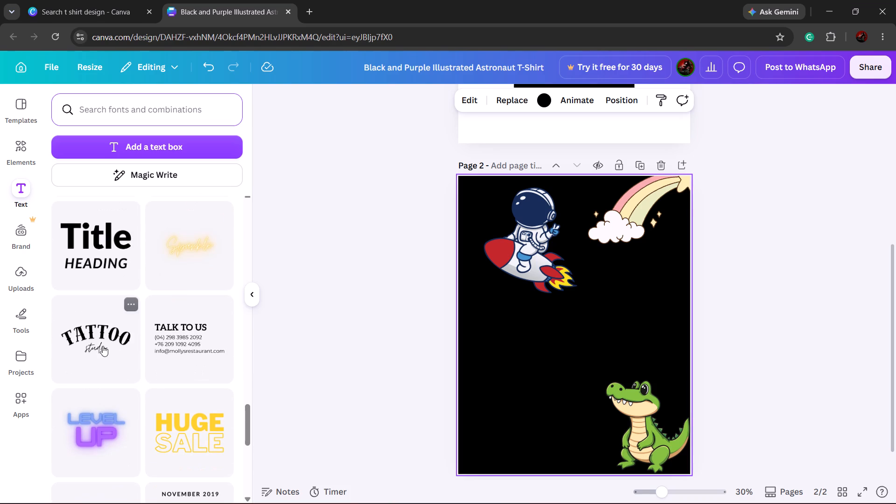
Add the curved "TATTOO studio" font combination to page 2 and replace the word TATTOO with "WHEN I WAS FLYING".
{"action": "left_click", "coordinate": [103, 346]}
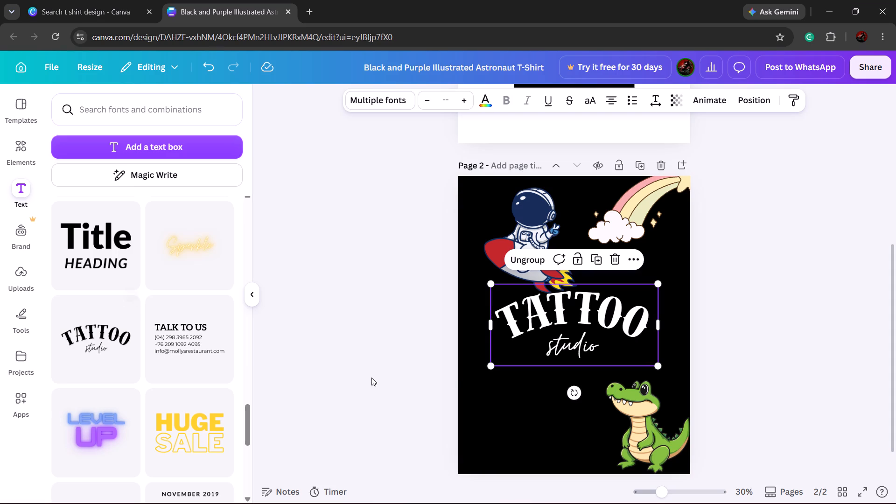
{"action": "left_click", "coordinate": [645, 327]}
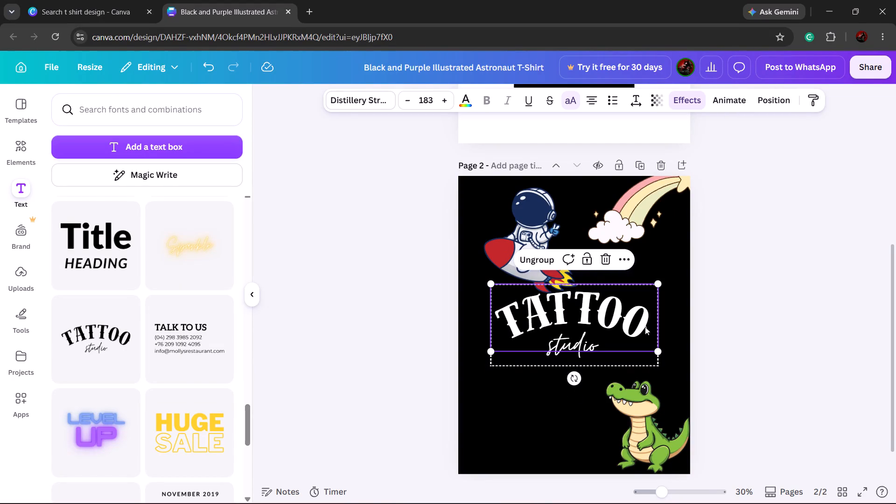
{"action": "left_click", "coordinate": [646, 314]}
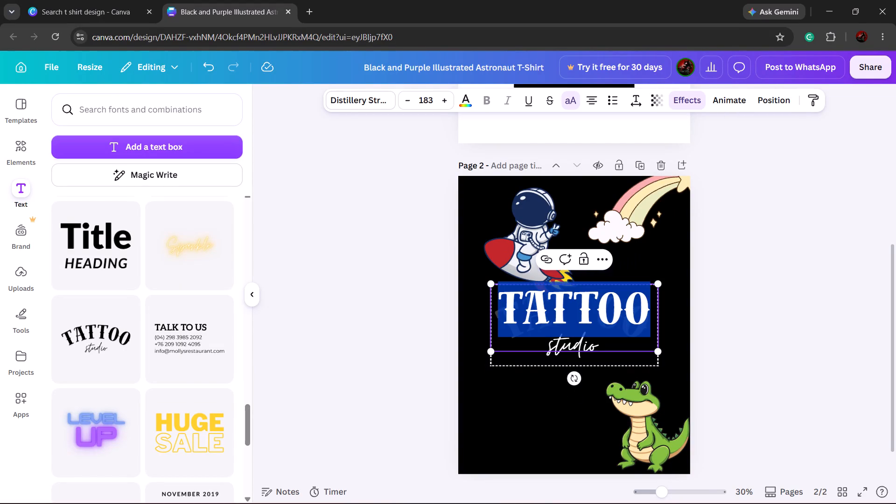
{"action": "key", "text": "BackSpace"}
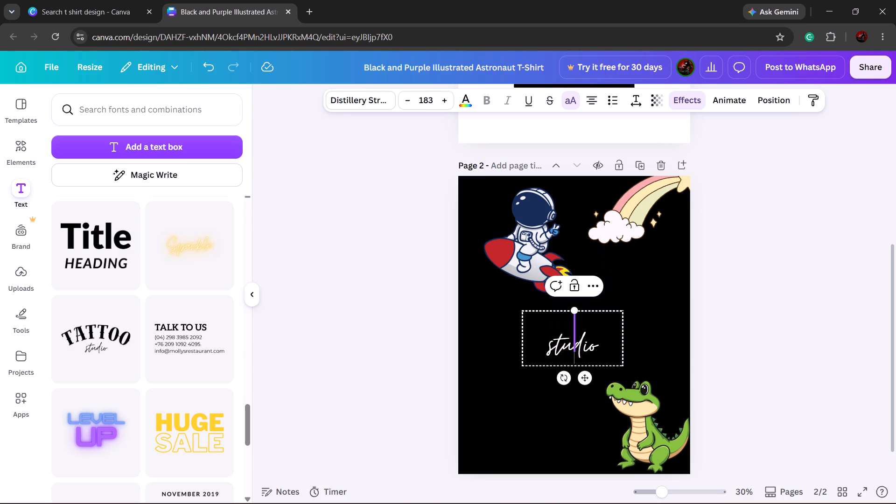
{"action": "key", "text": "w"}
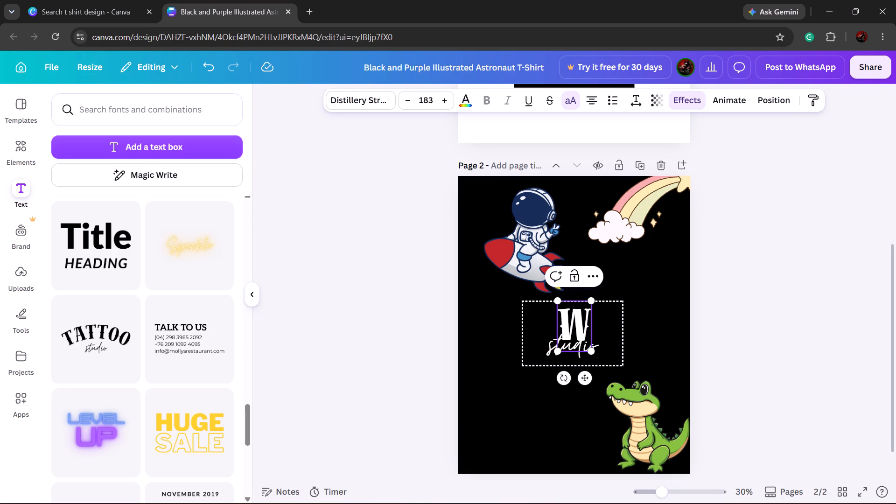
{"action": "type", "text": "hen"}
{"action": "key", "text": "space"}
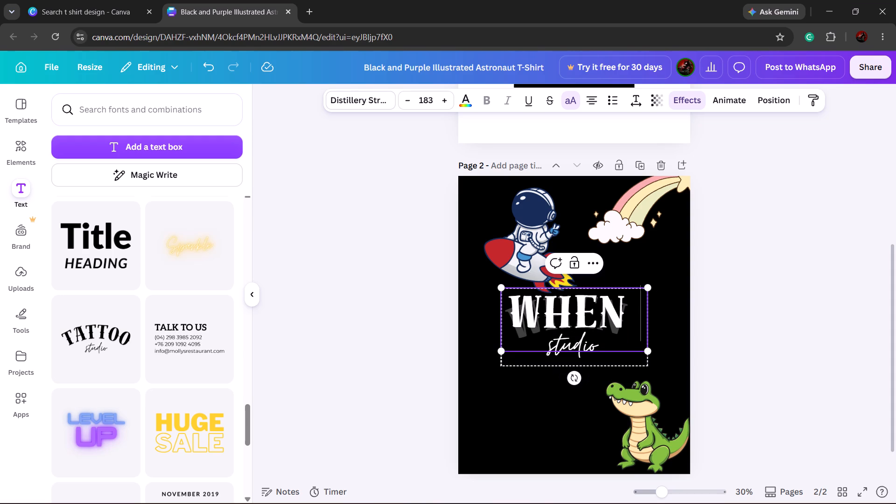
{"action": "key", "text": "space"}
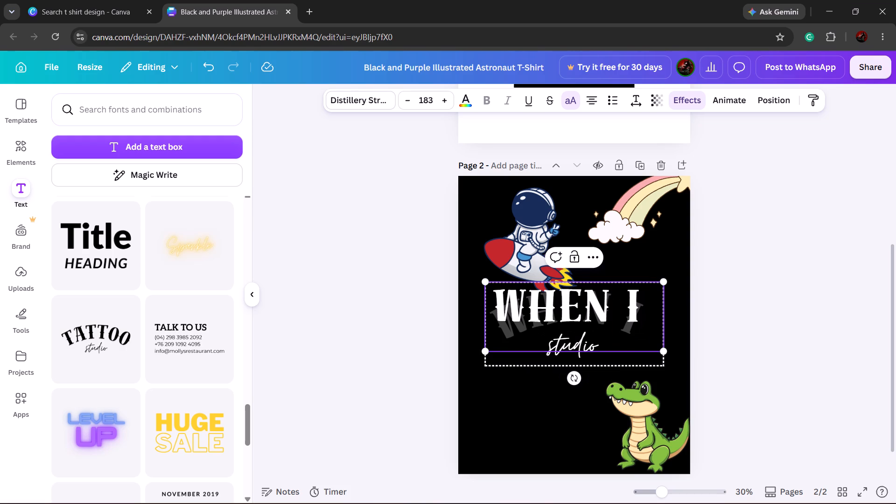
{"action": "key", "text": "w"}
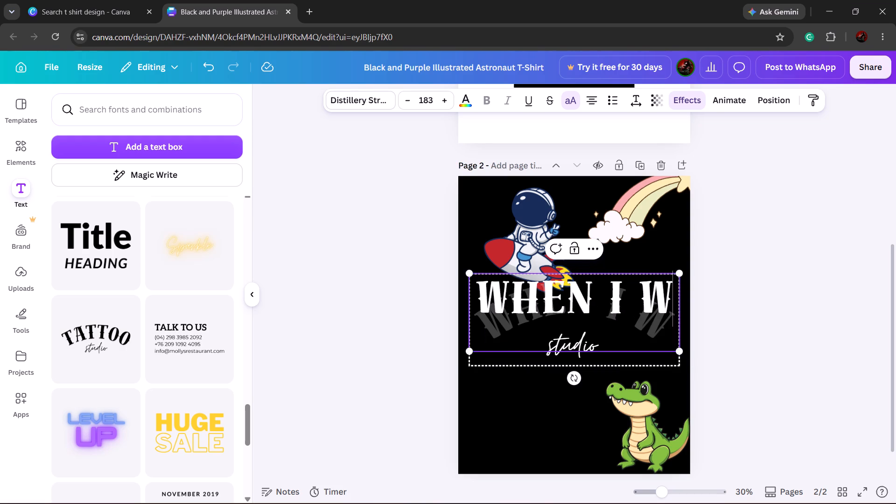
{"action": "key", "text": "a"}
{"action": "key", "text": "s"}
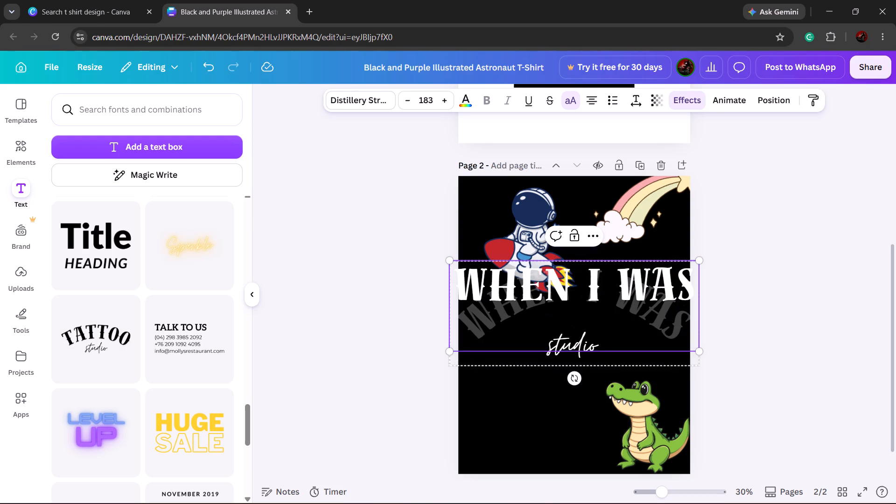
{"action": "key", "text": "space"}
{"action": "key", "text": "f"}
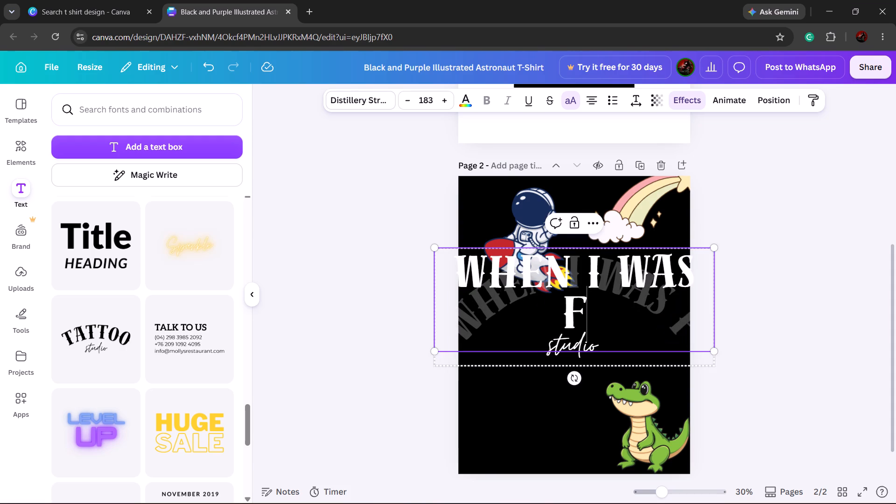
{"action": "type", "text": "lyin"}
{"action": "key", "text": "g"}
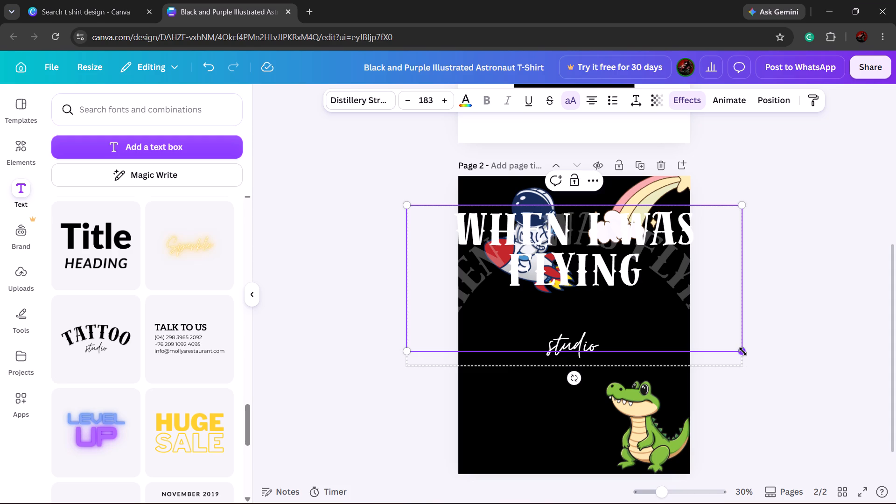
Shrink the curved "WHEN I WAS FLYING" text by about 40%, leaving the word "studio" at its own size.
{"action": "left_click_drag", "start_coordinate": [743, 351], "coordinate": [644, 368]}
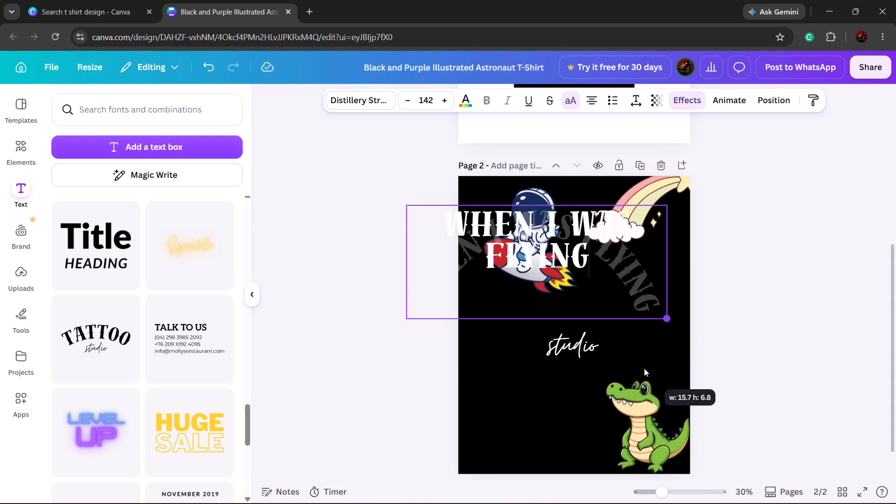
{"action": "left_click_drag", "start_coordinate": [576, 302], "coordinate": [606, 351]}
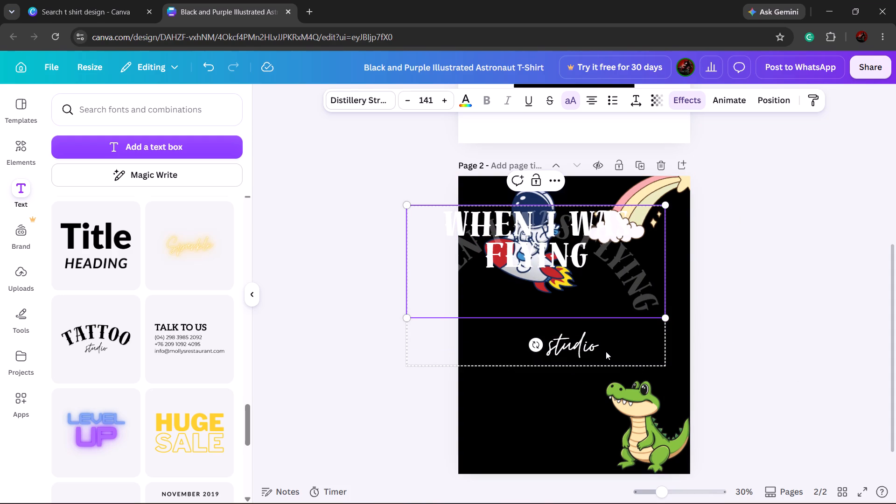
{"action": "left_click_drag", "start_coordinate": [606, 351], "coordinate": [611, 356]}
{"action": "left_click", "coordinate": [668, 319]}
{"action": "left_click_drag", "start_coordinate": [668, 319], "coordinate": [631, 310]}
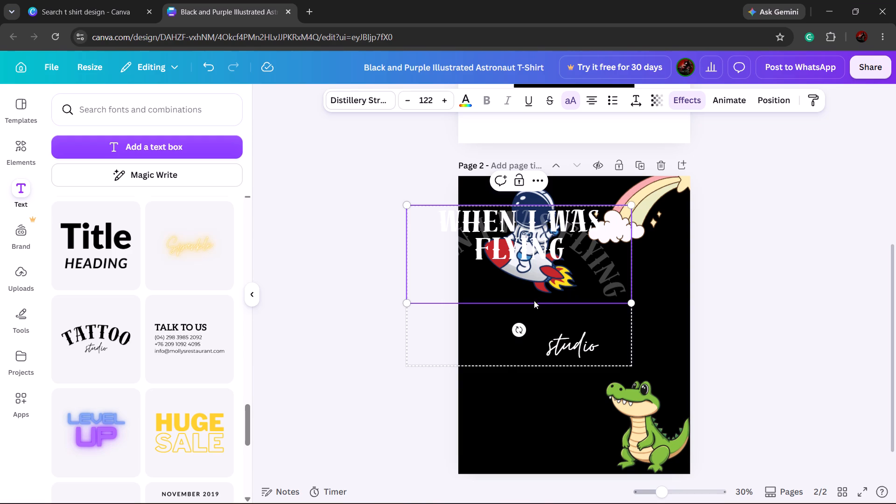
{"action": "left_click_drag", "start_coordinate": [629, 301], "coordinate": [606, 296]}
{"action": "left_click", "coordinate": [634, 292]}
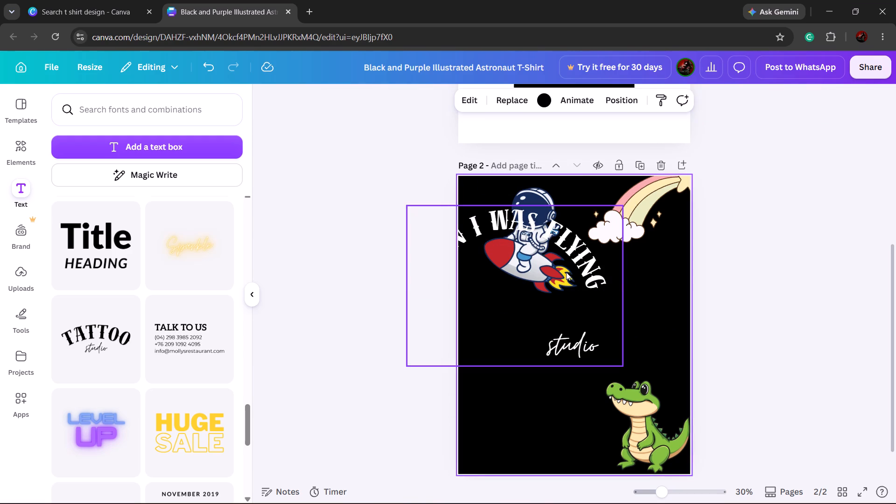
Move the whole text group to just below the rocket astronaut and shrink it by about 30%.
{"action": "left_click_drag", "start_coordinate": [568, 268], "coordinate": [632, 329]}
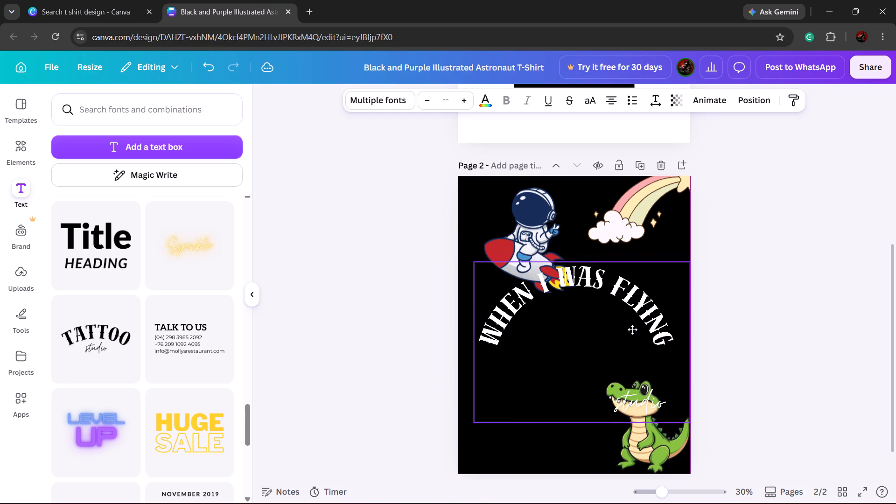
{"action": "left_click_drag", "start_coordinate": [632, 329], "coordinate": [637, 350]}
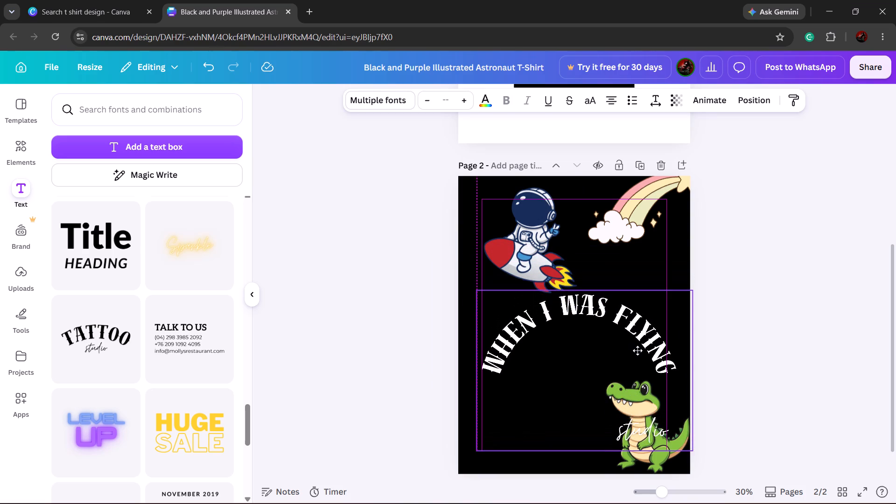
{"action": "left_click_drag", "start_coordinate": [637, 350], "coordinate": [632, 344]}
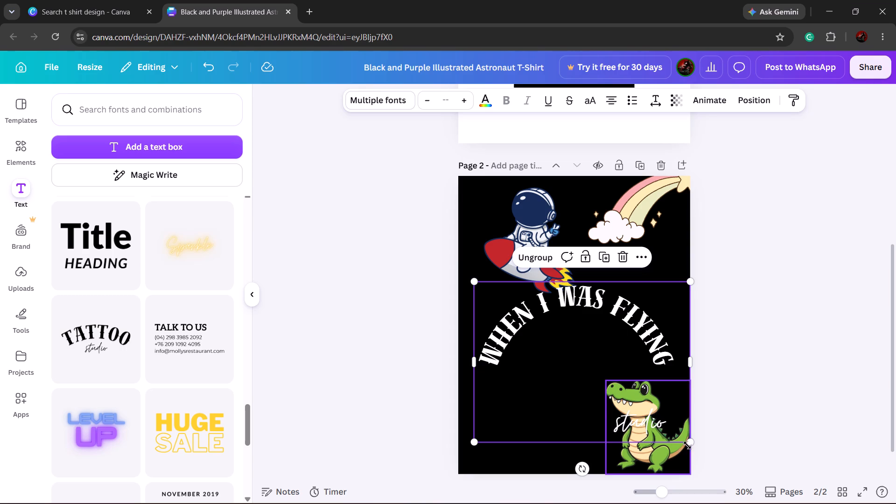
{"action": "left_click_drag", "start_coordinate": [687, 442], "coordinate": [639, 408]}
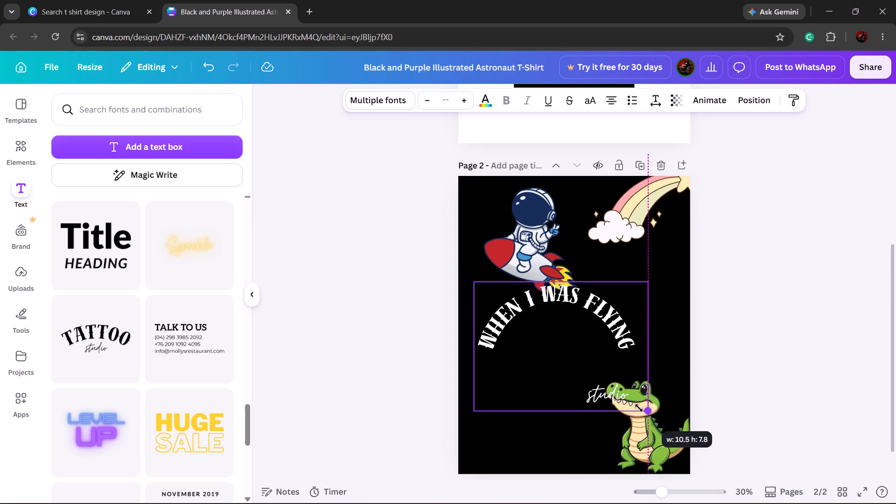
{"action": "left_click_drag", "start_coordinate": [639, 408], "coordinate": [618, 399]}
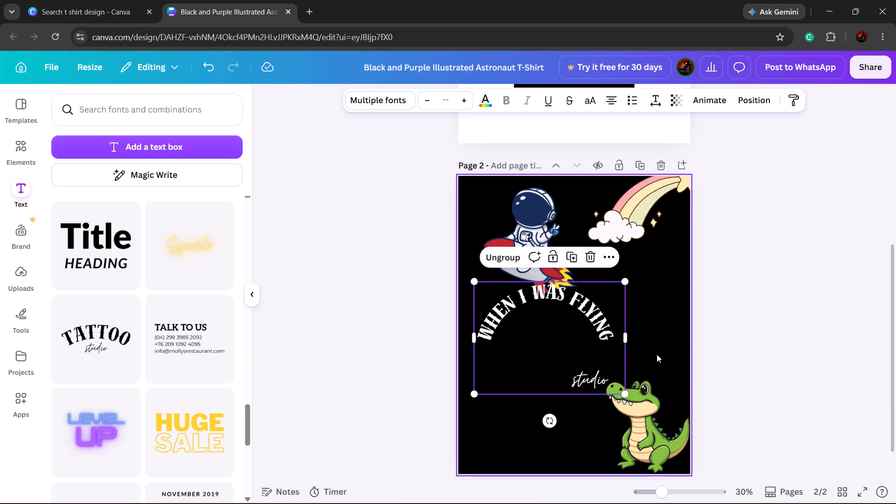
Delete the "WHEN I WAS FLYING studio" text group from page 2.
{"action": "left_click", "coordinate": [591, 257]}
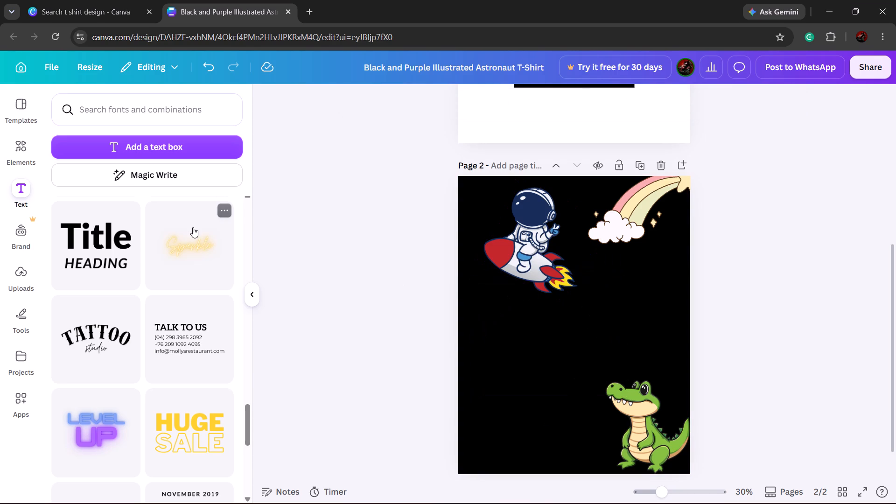
Find the "Great ENERGY" brush-style font combination and add it to page 2.
{"action": "scroll", "coordinate": [143, 331], "scroll_direction": "down", "scroll_amount": 6}
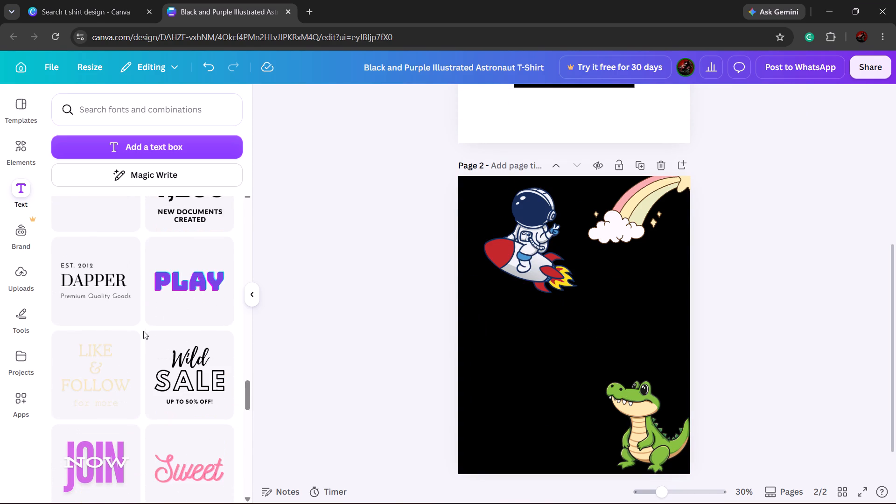
{"action": "scroll", "coordinate": [143, 331], "scroll_direction": "down", "scroll_amount": 2}
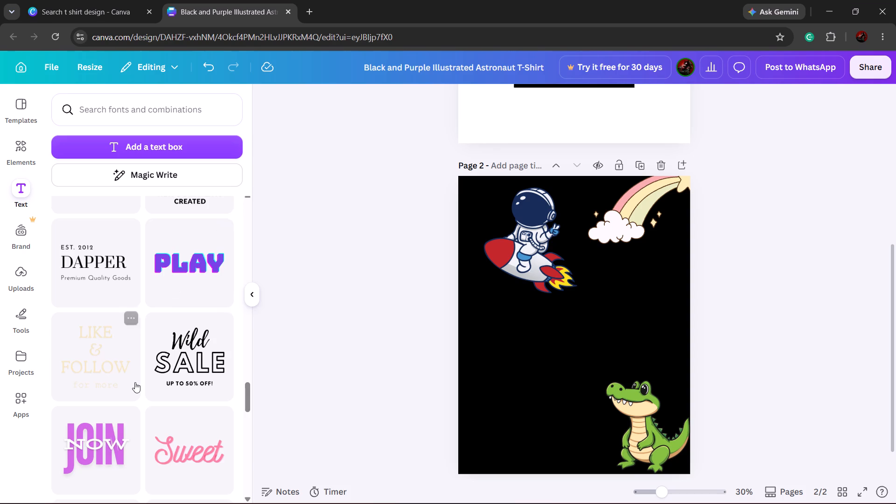
{"action": "scroll", "coordinate": [135, 382], "scroll_direction": "down", "scroll_amount": 5}
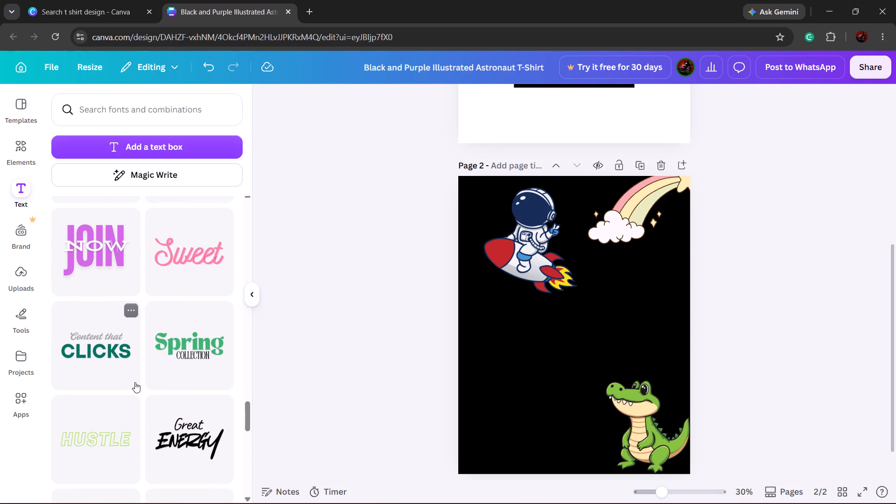
{"action": "scroll", "coordinate": [135, 382], "scroll_direction": "up", "scroll_amount": 4}
{"action": "scroll", "coordinate": [135, 382], "scroll_direction": "down", "scroll_amount": 2}
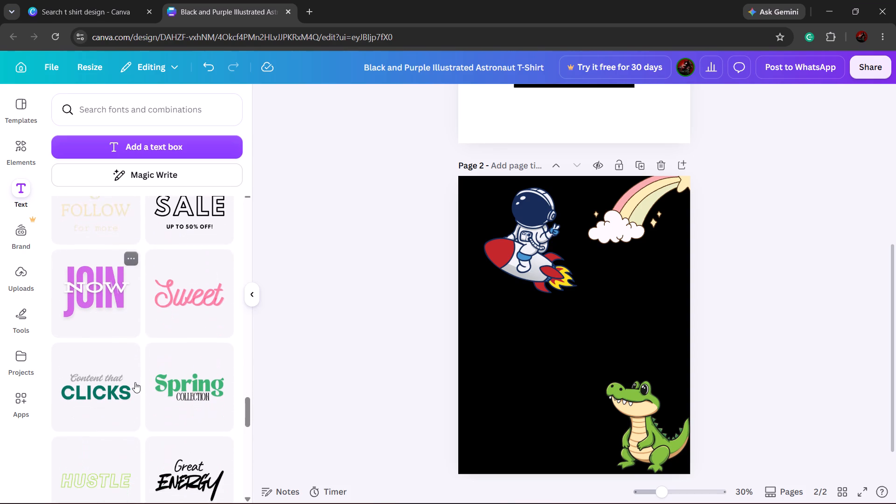
{"action": "scroll", "coordinate": [135, 382], "scroll_direction": "down", "scroll_amount": 1}
{"action": "left_click", "coordinate": [178, 485]}
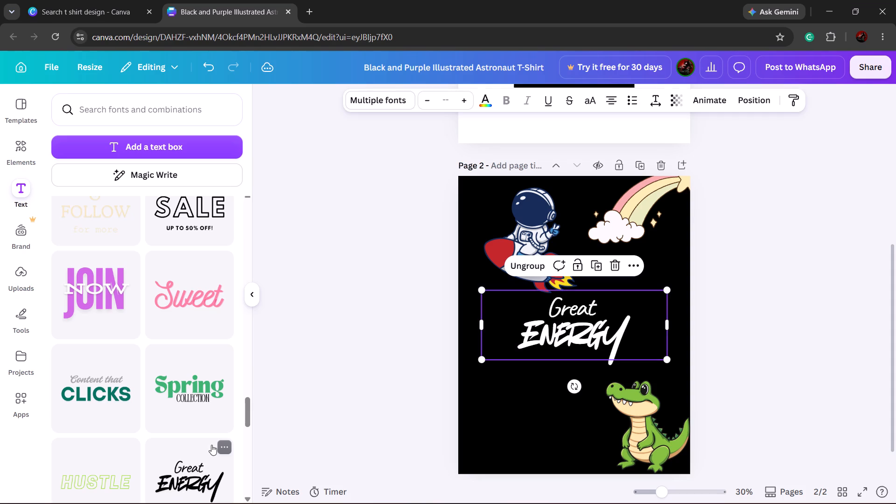
Replace the word "Great" in the new text group with "When I Was Flying".
{"action": "left_click", "coordinate": [595, 310]}
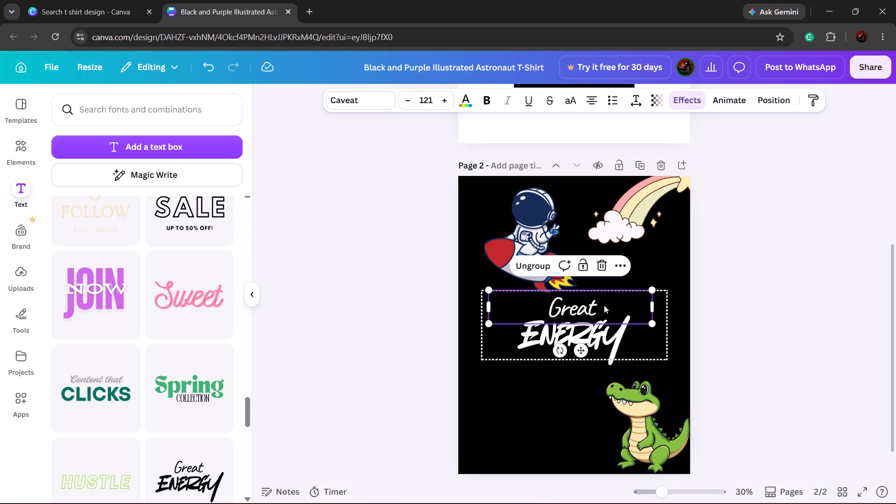
{"action": "left_click", "coordinate": [604, 305]}
{"action": "key", "text": "BackSpace"}
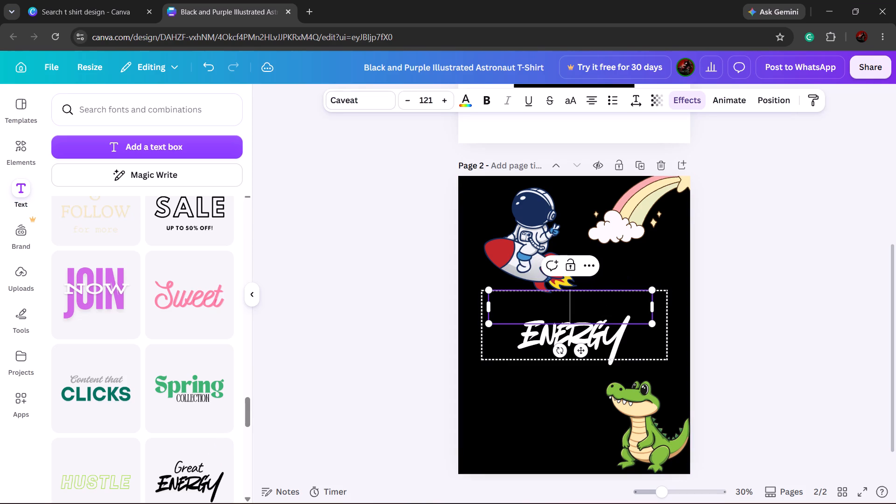
{"action": "key", "text": "w"}
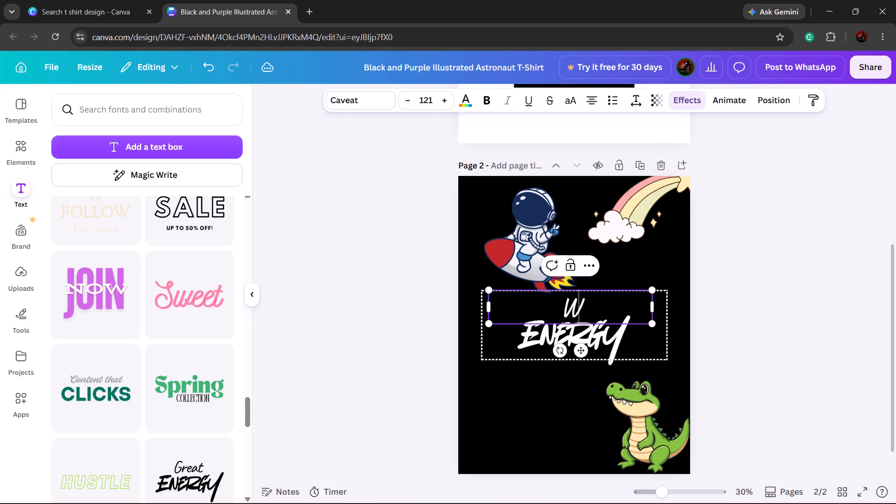
{"action": "type", "text": "hen"}
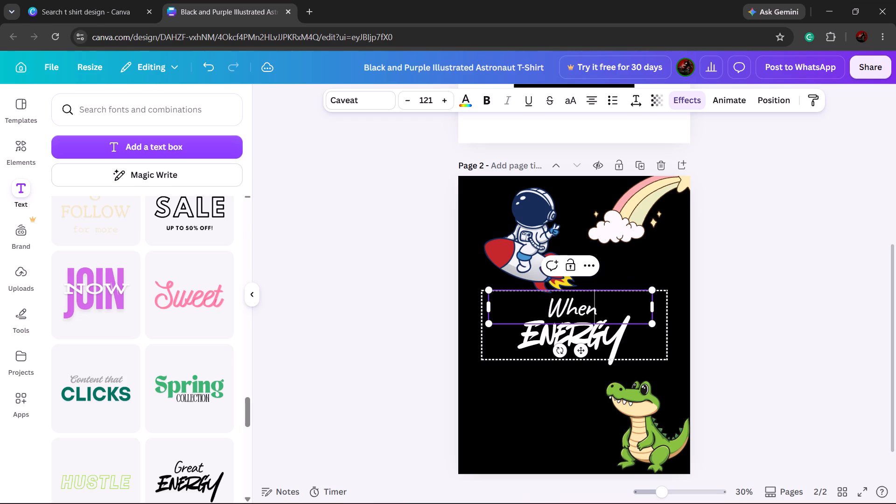
{"action": "key", "text": "space"}
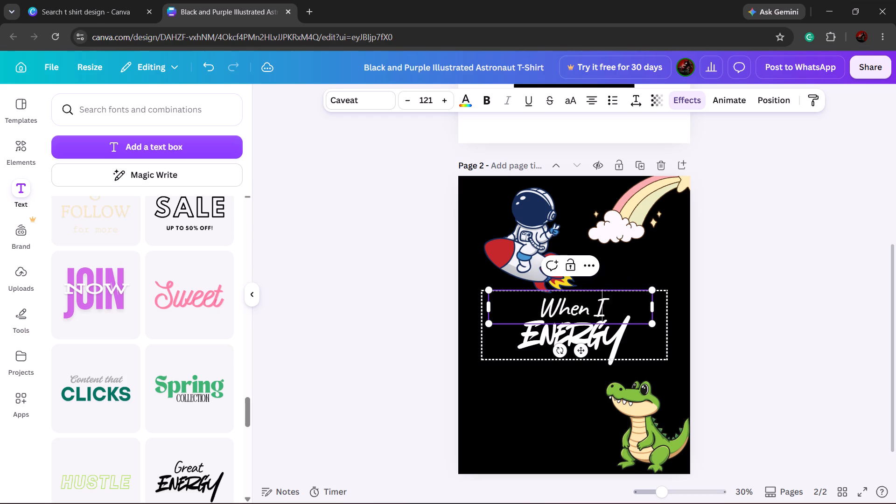
{"action": "key", "text": "space"}
{"action": "key", "text": "w"}
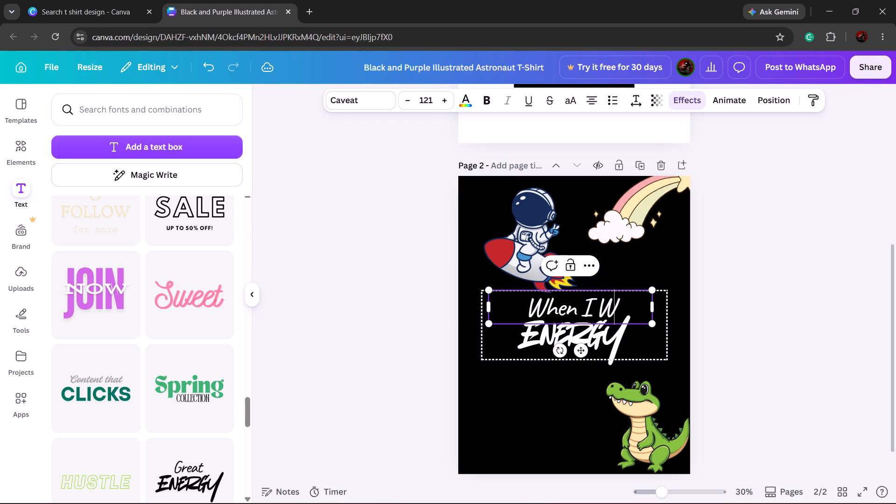
{"action": "key", "text": "a"}
{"action": "type", "text": "s"}
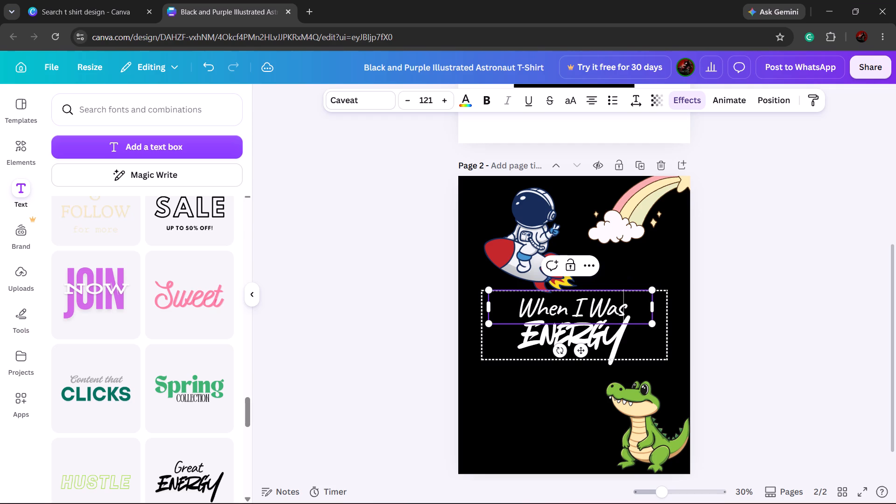
{"action": "key", "text": "space"}
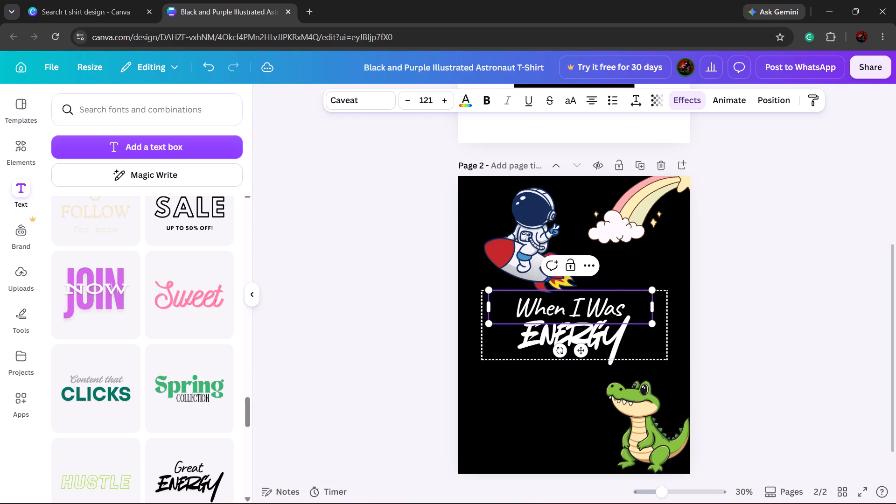
{"action": "key", "text": "f"}
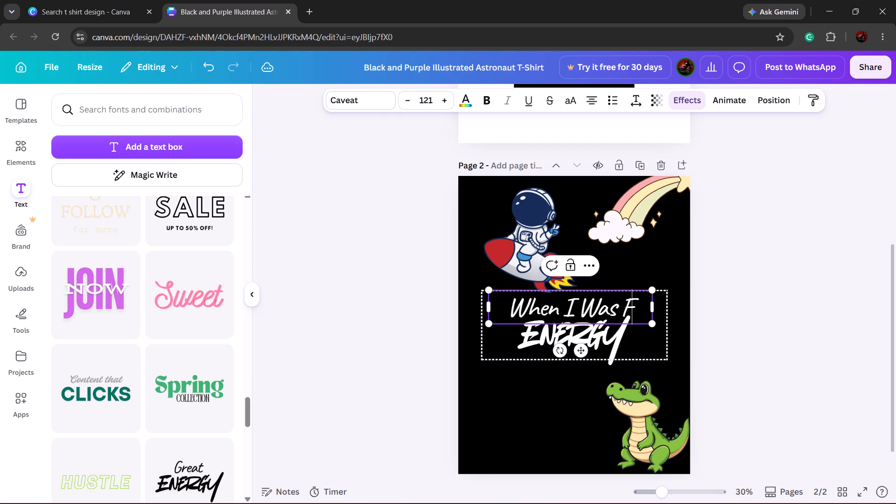
{"action": "type", "text": "lying"}
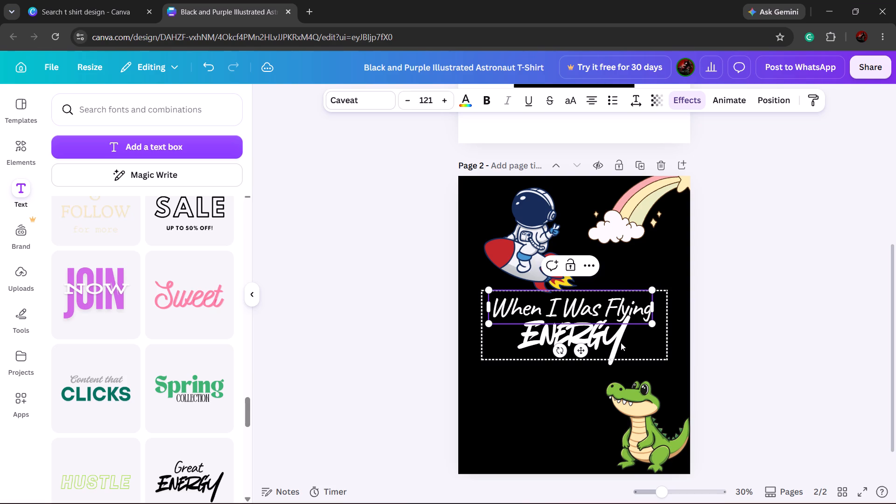
Replace the word "ENERGY" with "IN THE SKY", followed by a line break.
{"action": "left_click", "coordinate": [626, 341]}
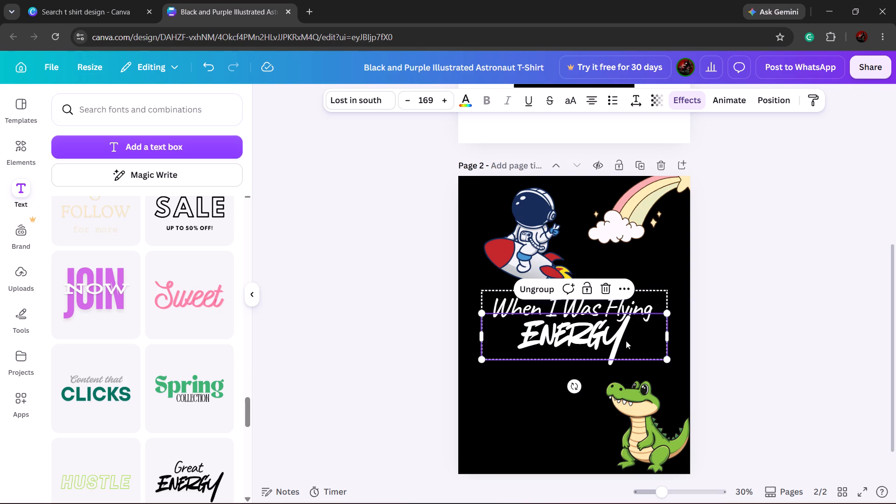
{"action": "left_click", "coordinate": [626, 341]}
{"action": "key", "text": "BackSpace"}
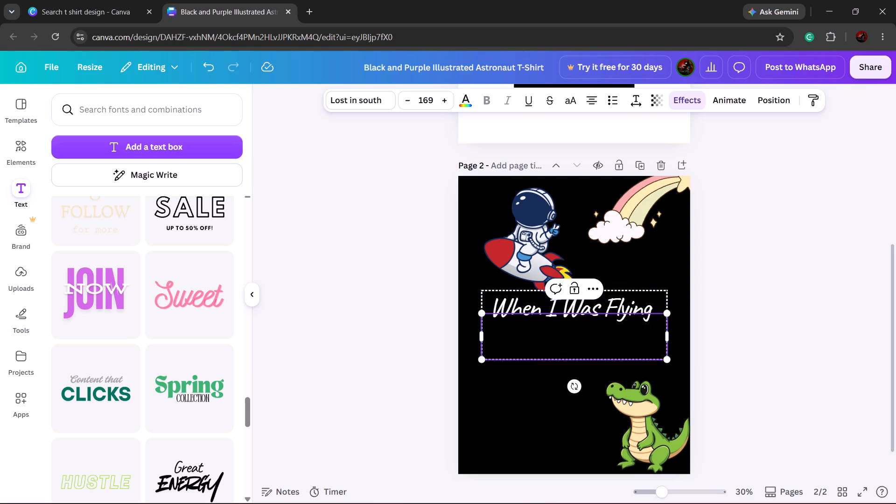
{"action": "key", "text": "i"}
{"action": "type", "text": "n"}
{"action": "key", "text": "space"}
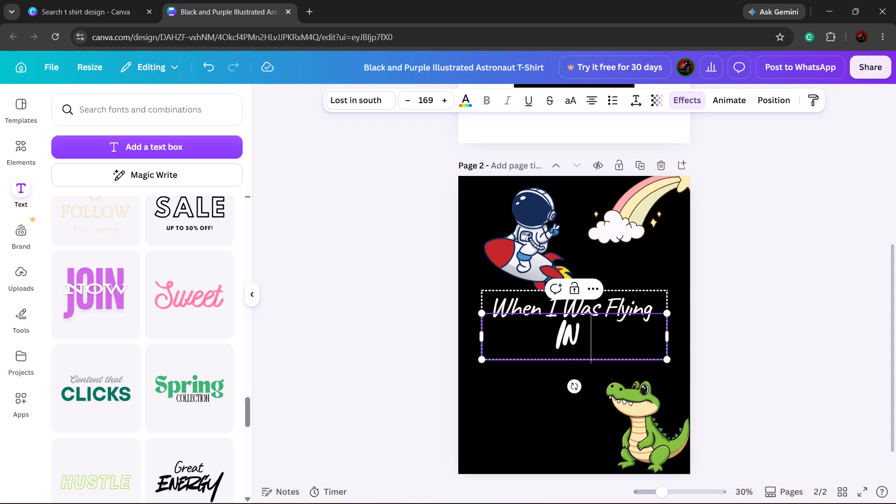
{"action": "key", "text": "t"}
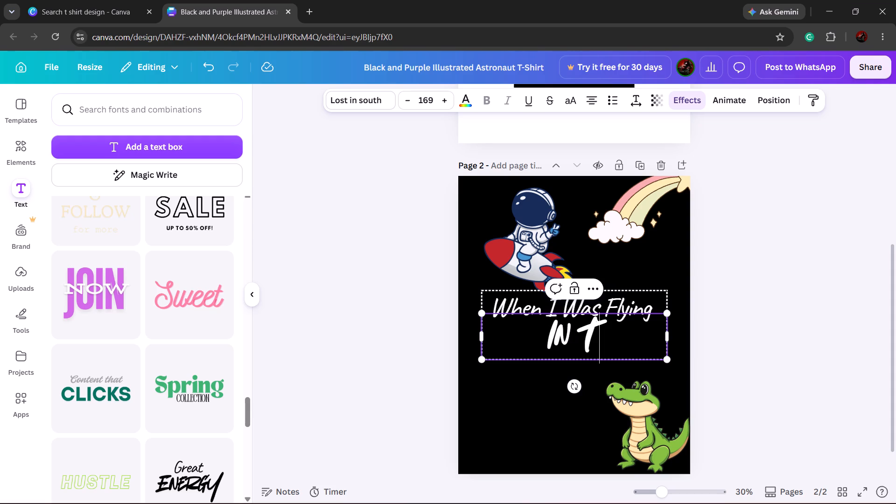
{"action": "type", "text": "he"}
{"action": "key", "text": "space"}
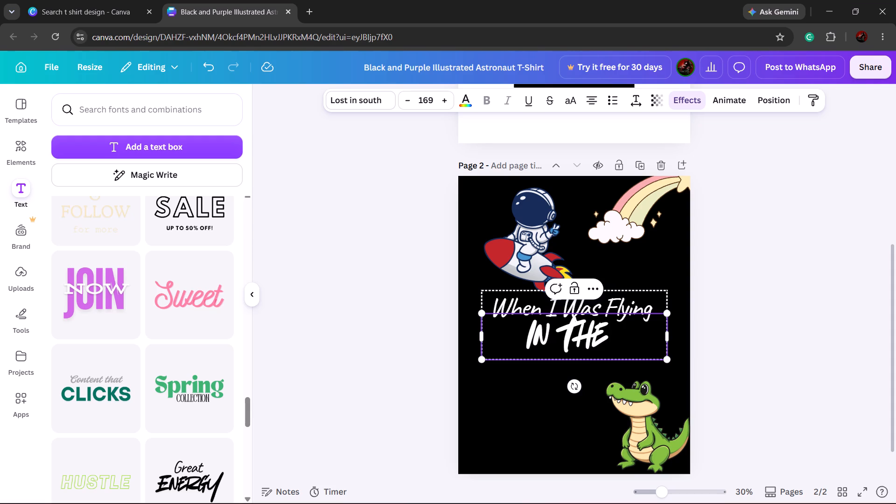
{"action": "key", "text": "s"}
{"action": "type", "text": "ky"}
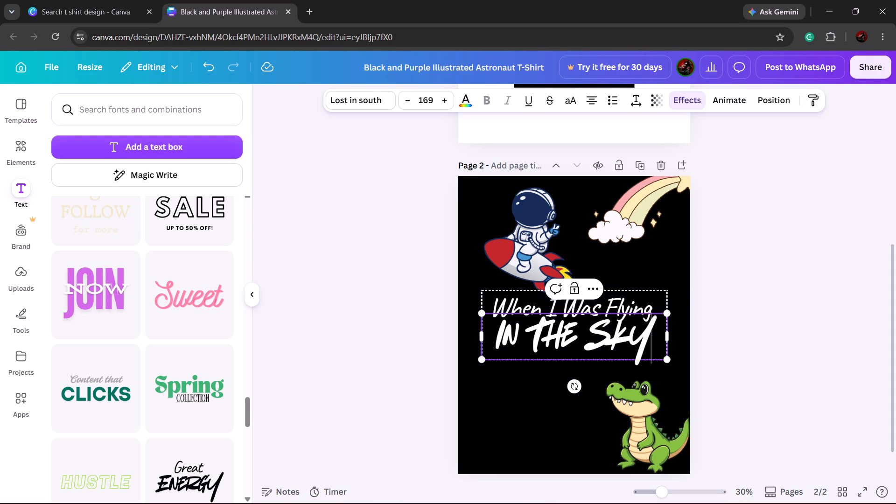
{"action": "key", "text": "Return"}
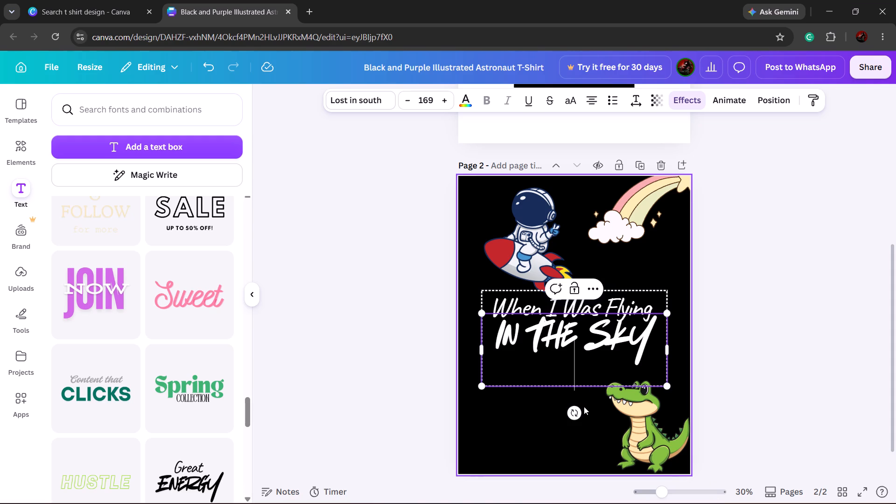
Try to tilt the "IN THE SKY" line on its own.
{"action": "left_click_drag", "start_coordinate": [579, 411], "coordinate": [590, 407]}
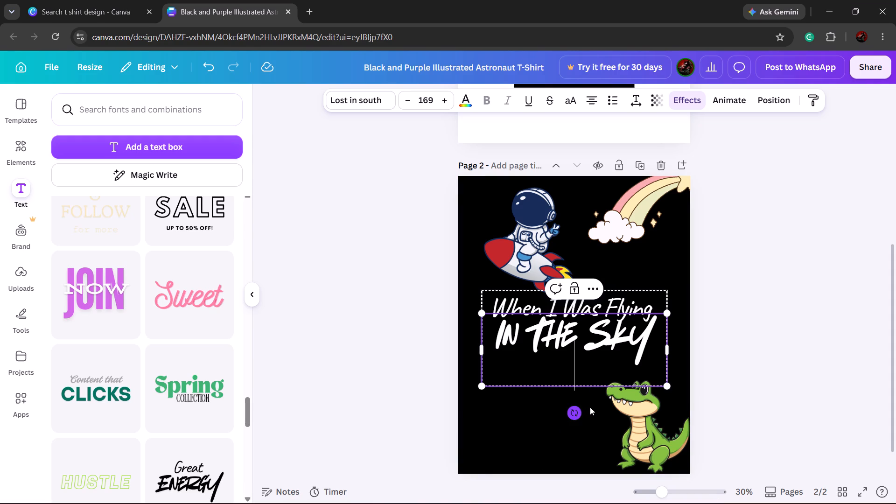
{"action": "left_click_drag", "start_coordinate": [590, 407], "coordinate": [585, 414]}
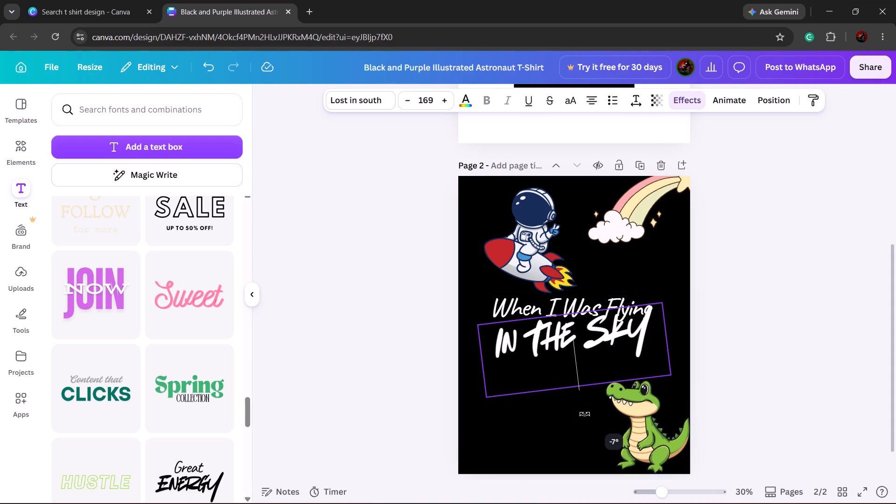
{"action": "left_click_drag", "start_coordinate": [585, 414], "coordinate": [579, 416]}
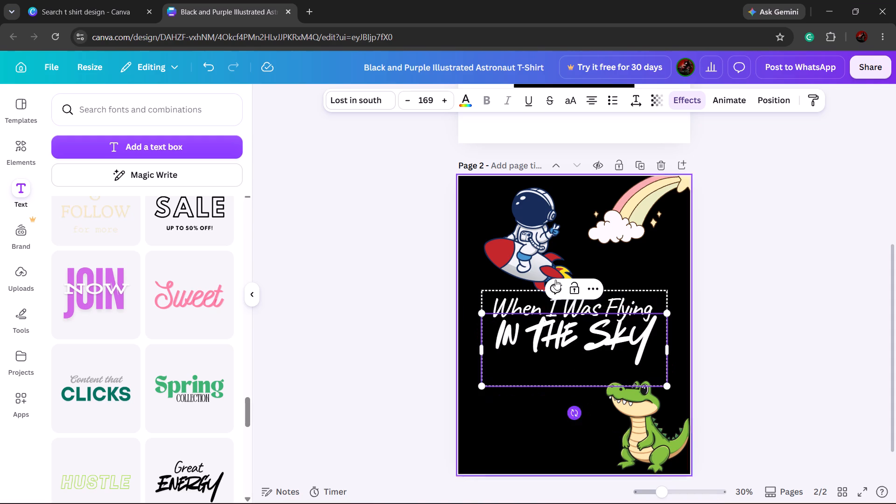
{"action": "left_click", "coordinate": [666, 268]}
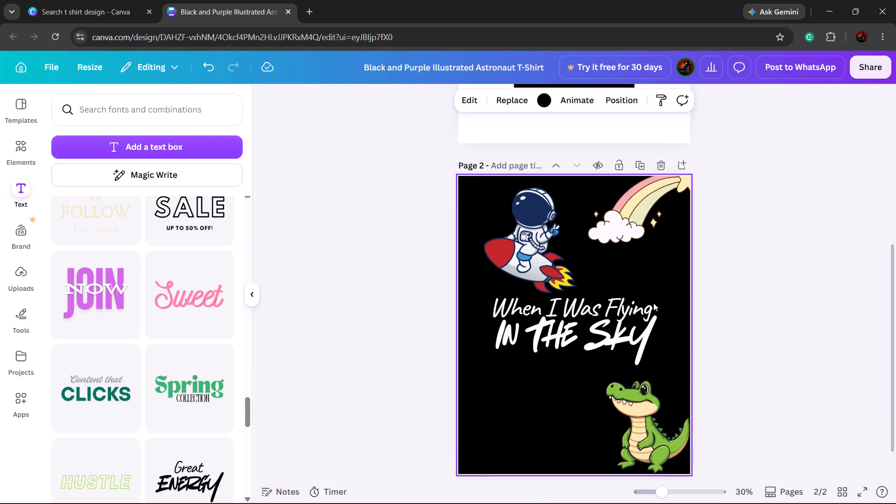
Shrink the whole "When I Was Flying IN THE SKY" group by about 5% and tilt it about 15 degrees counterclockwise.
{"action": "left_click", "coordinate": [630, 324]}
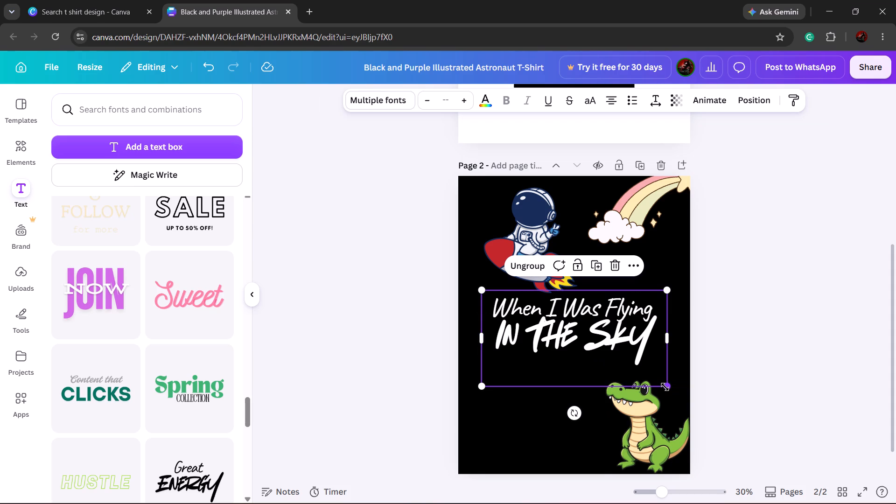
{"action": "left_click_drag", "start_coordinate": [665, 387], "coordinate": [659, 372]}
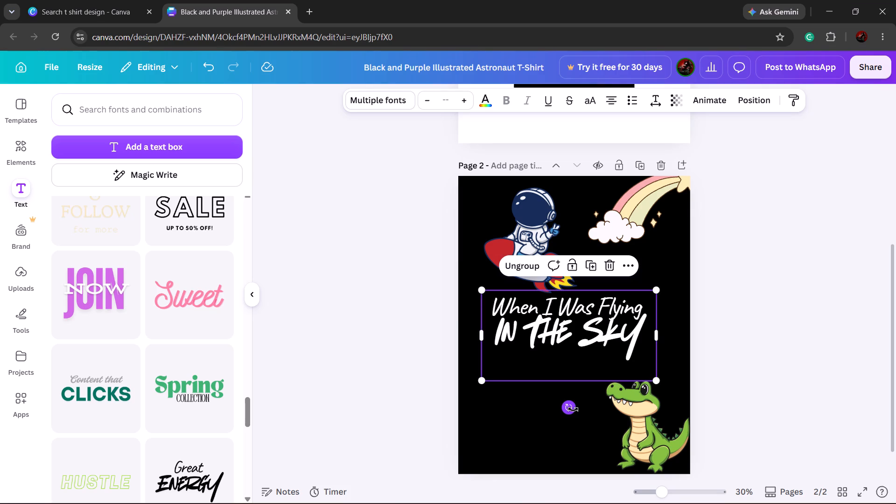
{"action": "left_click_drag", "start_coordinate": [570, 409], "coordinate": [588, 406]}
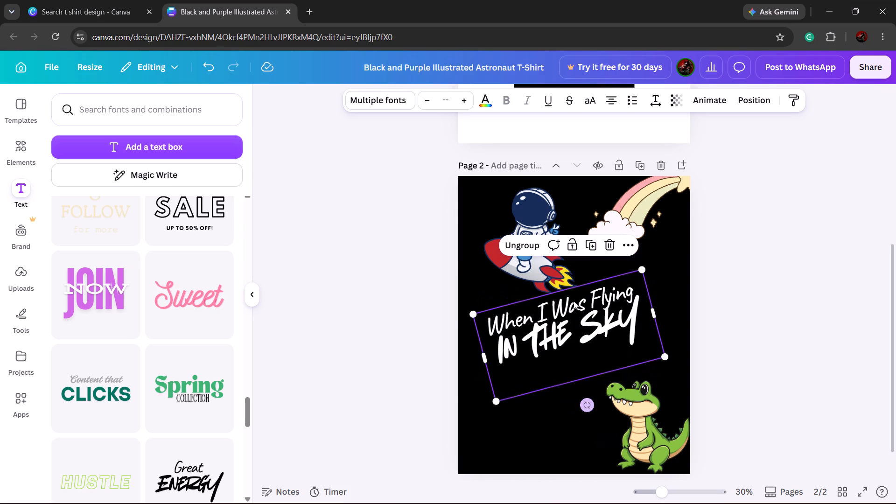
Move the tilted text group slightly lower, into the space between the rocket astronaut and the crocodile.
{"action": "left_click_drag", "start_coordinate": [568, 320], "coordinate": [577, 333]}
{"action": "left_click_drag", "start_coordinate": [577, 333], "coordinate": [578, 337]}
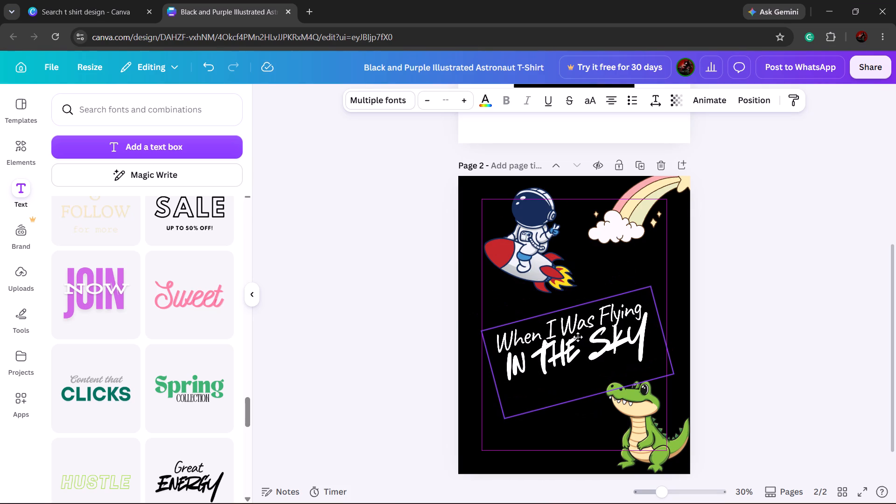
{"action": "left_click_drag", "start_coordinate": [578, 337], "coordinate": [577, 337]}
{"action": "left_click", "coordinate": [662, 256]}
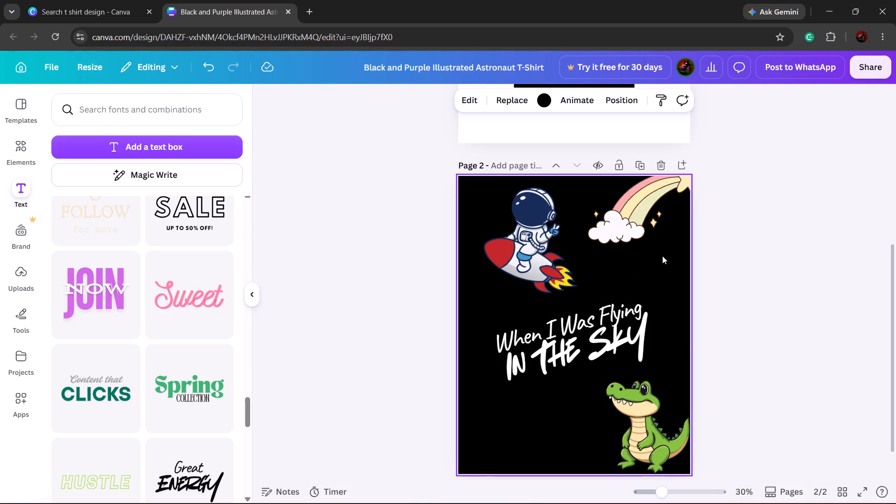
Add the free cartoon pencil character from the graphics to page 2 and shrink it to less than half its size.
{"action": "left_click", "coordinate": [24, 152]}
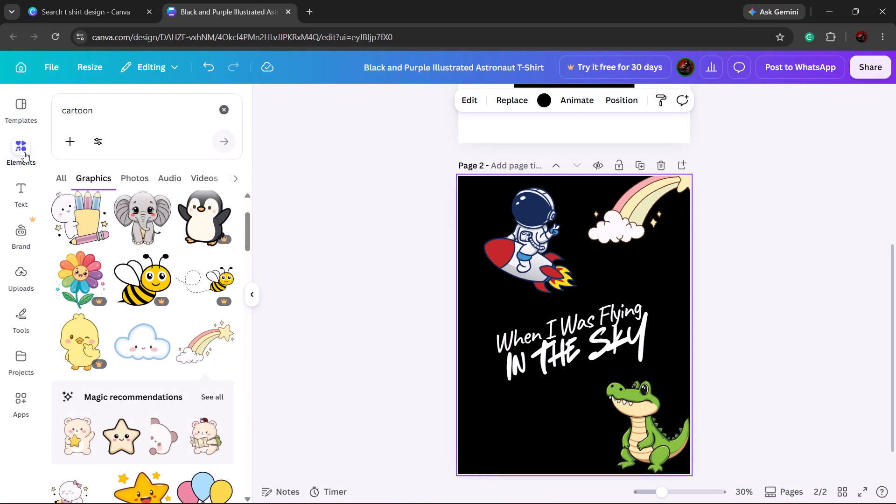
{"action": "scroll", "coordinate": [134, 375], "scroll_direction": "down", "scroll_amount": 1}
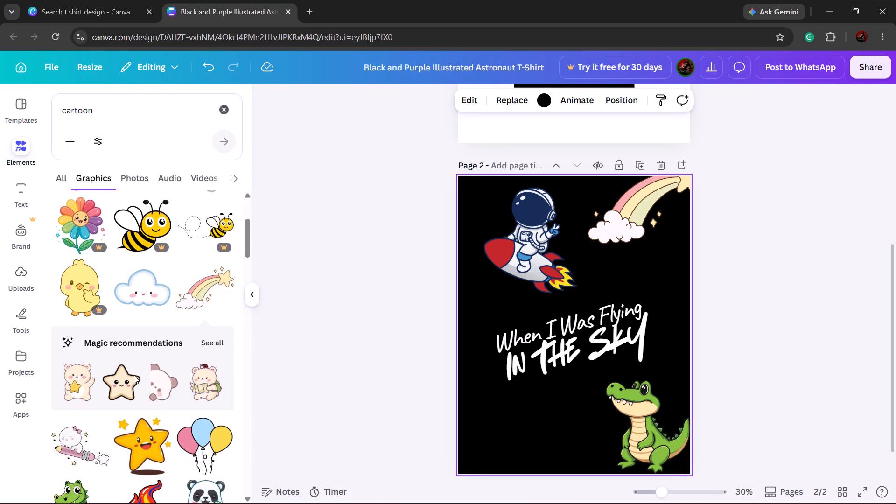
{"action": "scroll", "coordinate": [134, 375], "scroll_direction": "down", "scroll_amount": 3}
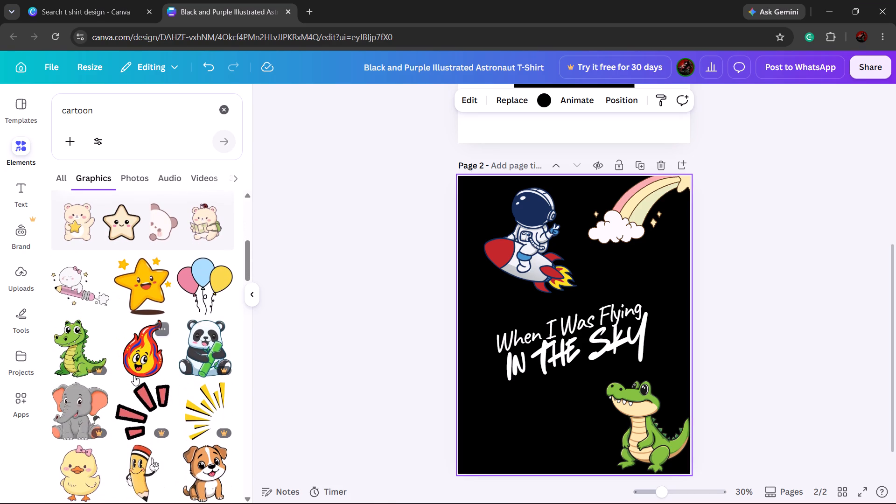
{"action": "scroll", "coordinate": [134, 375], "scroll_direction": "down", "scroll_amount": 3}
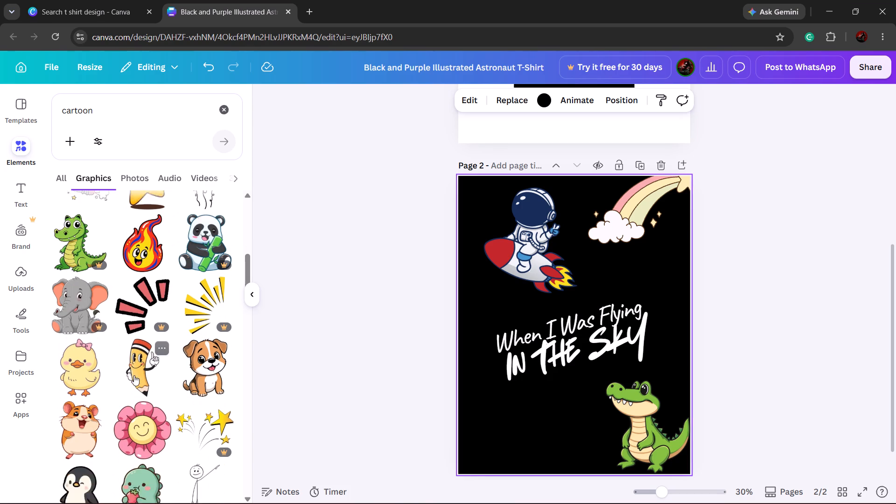
{"action": "scroll", "coordinate": [134, 375], "scroll_direction": "down", "scroll_amount": 1}
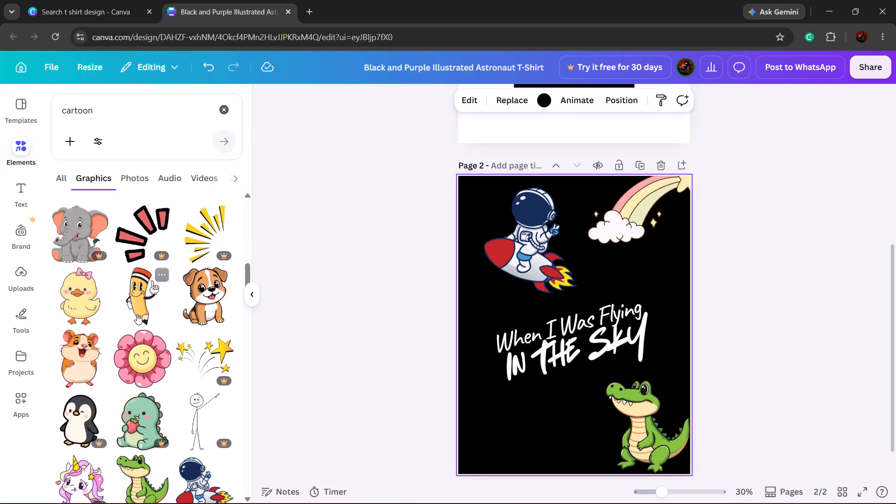
{"action": "left_click", "coordinate": [139, 306]}
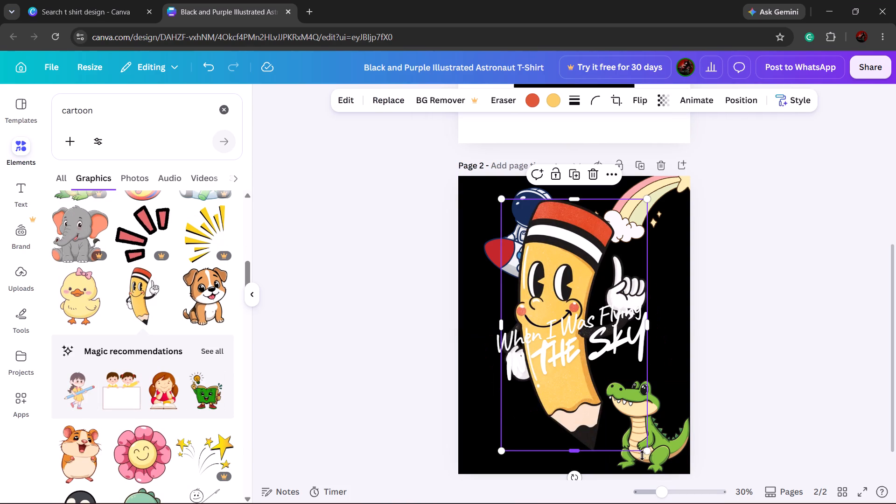
{"action": "left_click_drag", "start_coordinate": [648, 452], "coordinate": [563, 343]}
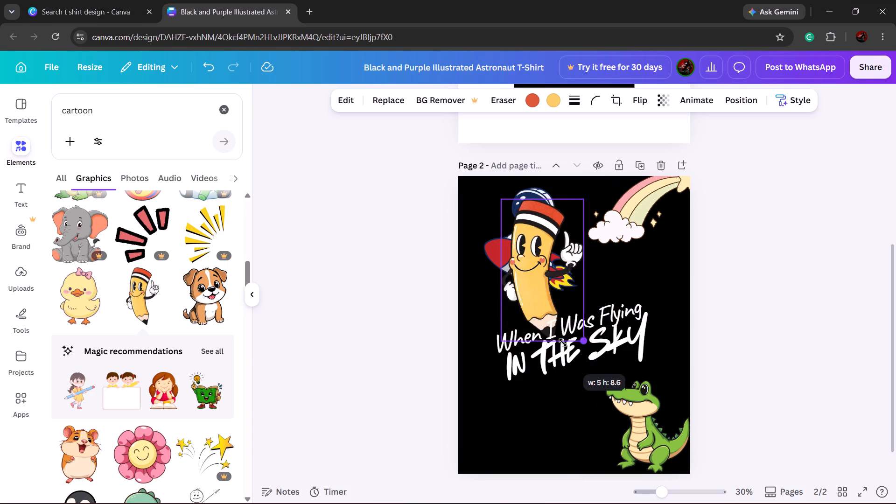
{"action": "left_click_drag", "start_coordinate": [563, 343], "coordinate": [576, 307]}
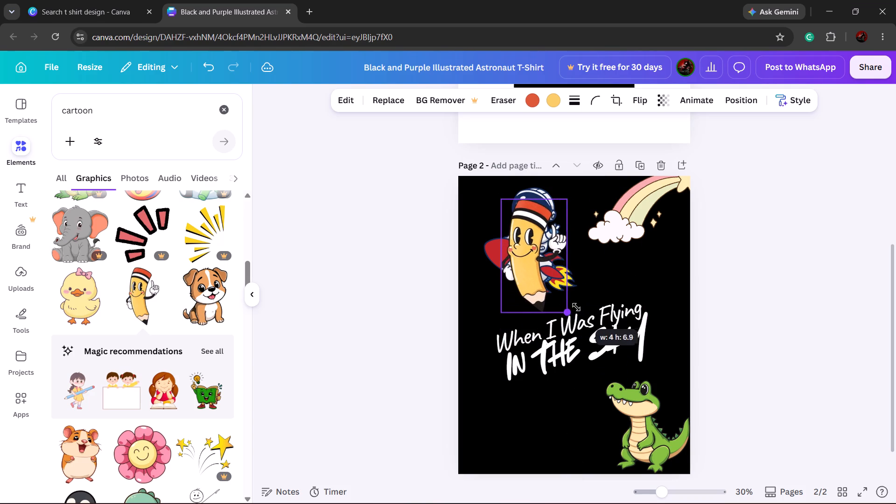
{"action": "left_click_drag", "start_coordinate": [576, 307], "coordinate": [572, 305]}
Move the pencil character into the lower-left corner of the T-shirt artwork, opposite the crocodile.
{"action": "left_click_drag", "start_coordinate": [539, 277], "coordinate": [538, 332]}
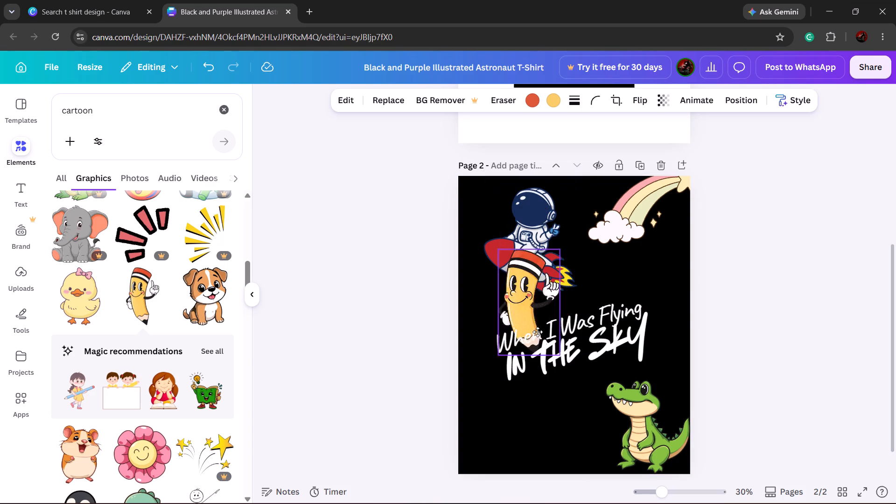
{"action": "left_click_drag", "start_coordinate": [538, 332], "coordinate": [496, 446]}
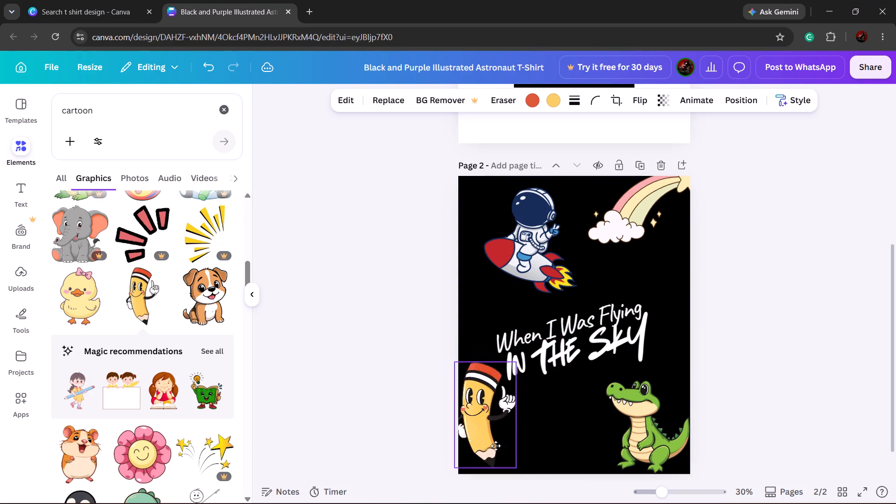
{"action": "left_click_drag", "start_coordinate": [496, 446], "coordinate": [507, 448]}
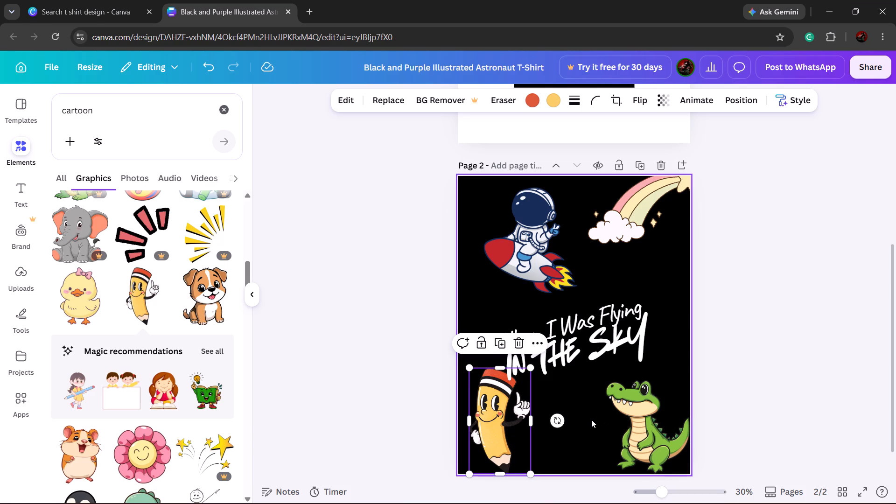
{"action": "left_click", "coordinate": [591, 420]}
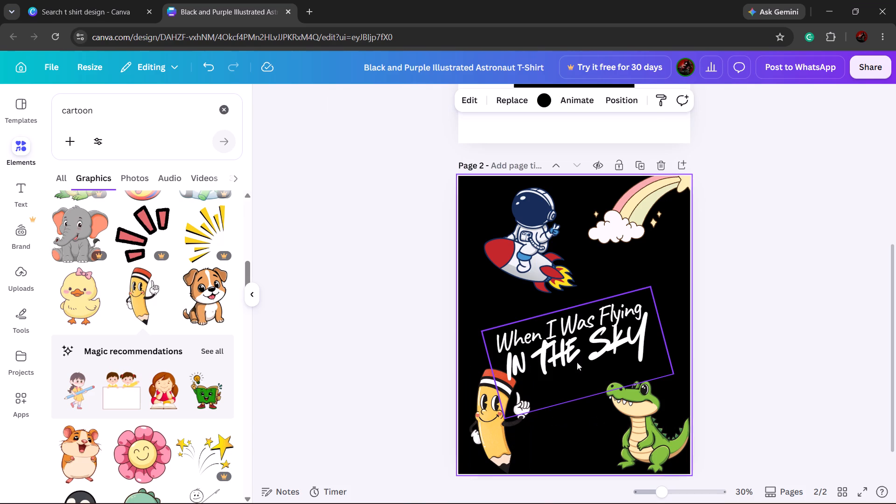
Move the tilted "When I Was Flying IN THE SKY" text group slightly higher, clear of the pencil character.
{"action": "left_click_drag", "start_coordinate": [573, 336], "coordinate": [569, 327]}
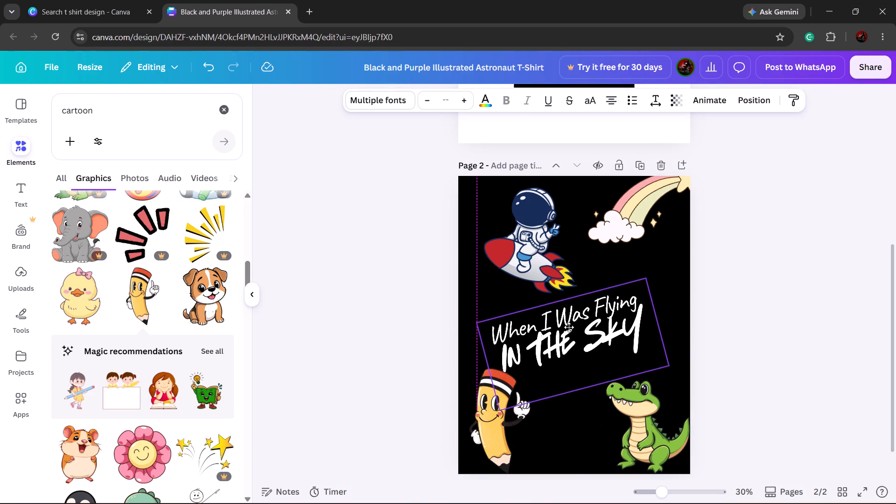
{"action": "left_click_drag", "start_coordinate": [569, 327], "coordinate": [573, 323]}
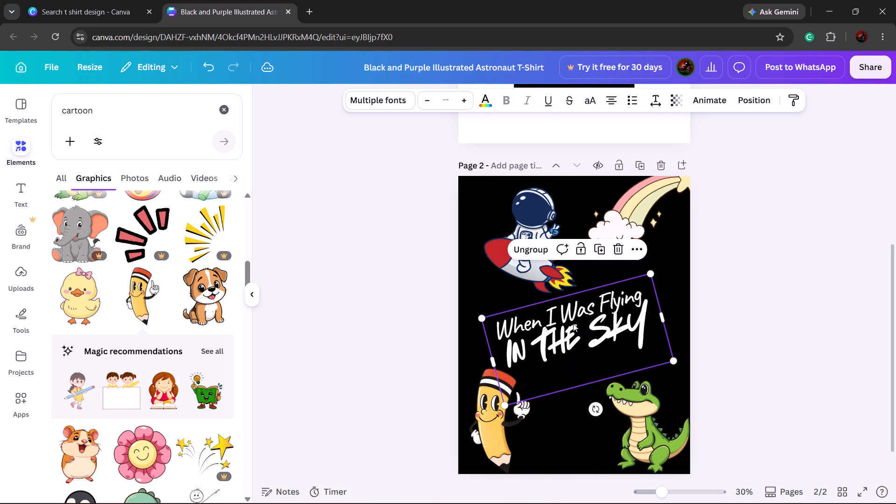
{"action": "left_click", "coordinate": [588, 443]}
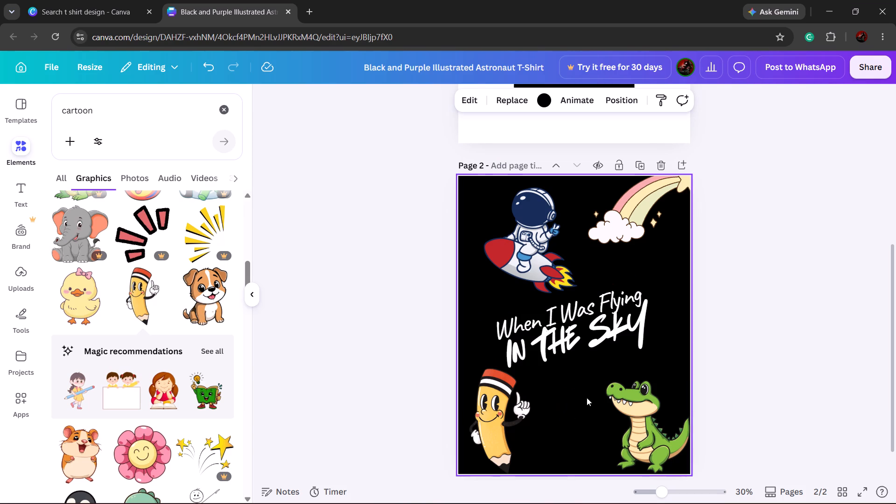
{"action": "left_click", "coordinate": [769, 313]}
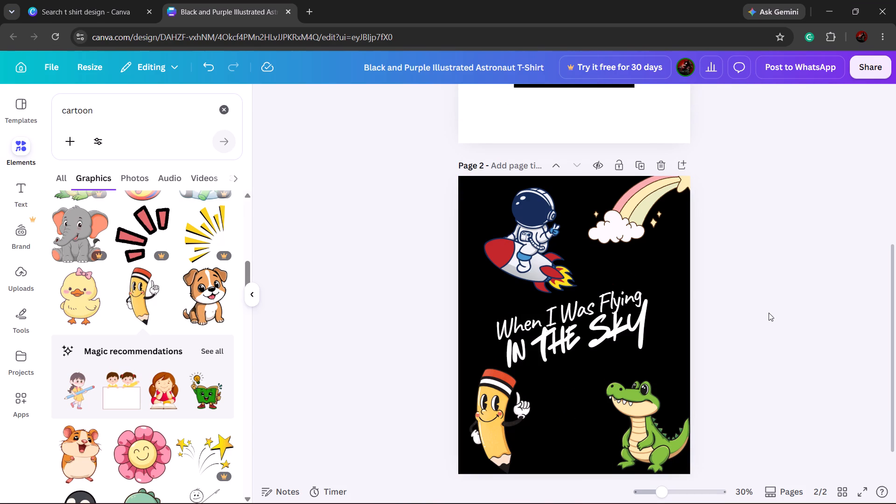
Add a new page after page 2.
{"action": "scroll", "coordinate": [769, 313], "scroll_direction": "down", "scroll_amount": 3}
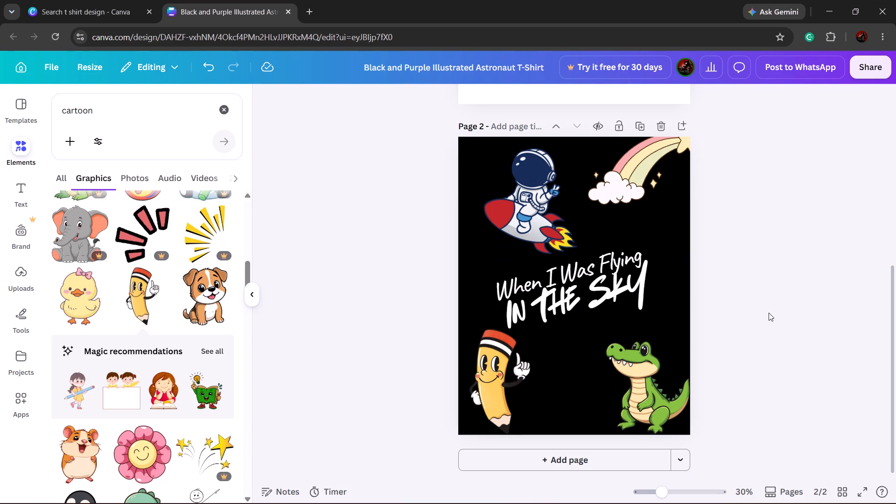
{"action": "left_click", "coordinate": [558, 464]}
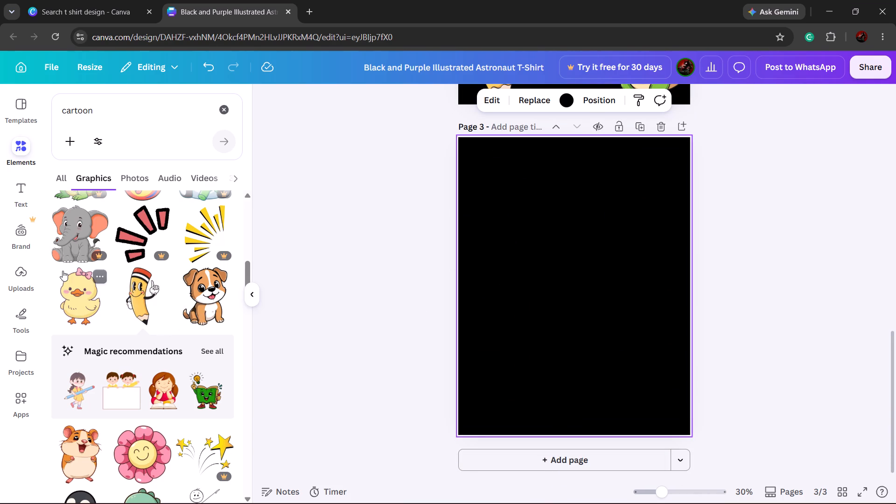
Add the cartoon hamster graphic to page 3, shrink it to about 7.1 by 9.5, and shift it toward the page's middle.
{"action": "scroll", "coordinate": [96, 398], "scroll_direction": "down", "scroll_amount": 2}
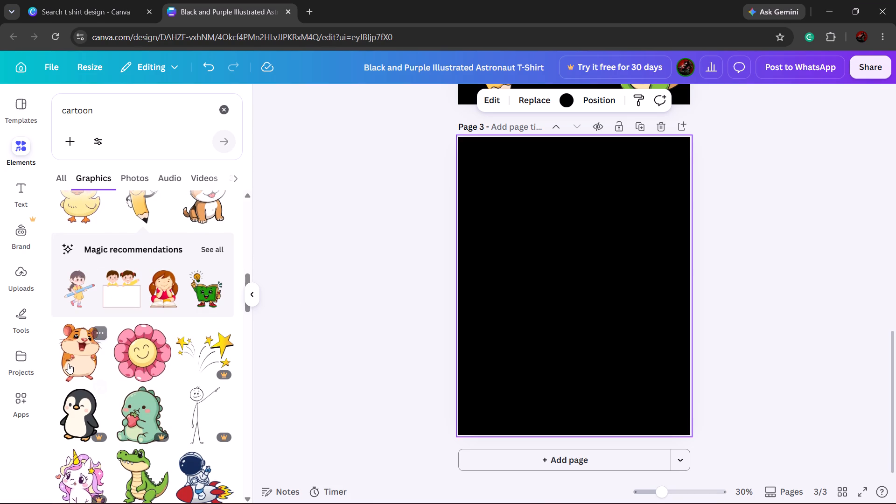
{"action": "left_click", "coordinate": [82, 352]}
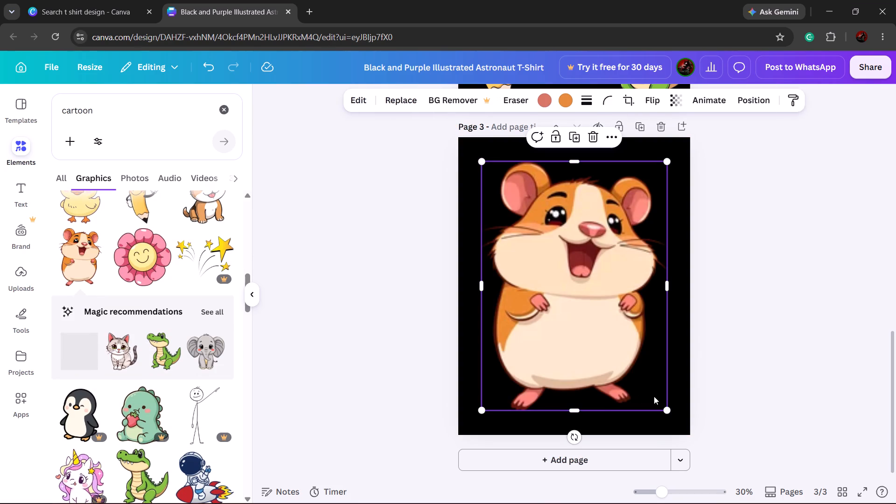
{"action": "left_click_drag", "start_coordinate": [669, 410], "coordinate": [622, 307]}
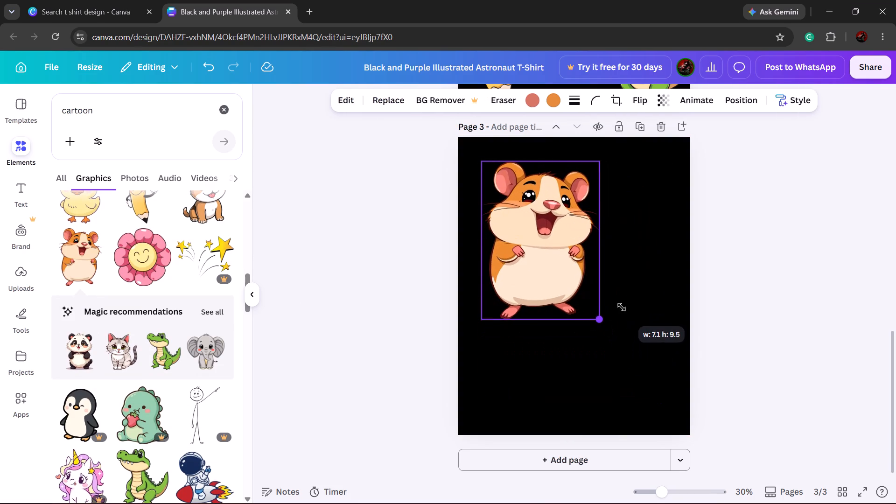
{"action": "left_click_drag", "start_coordinate": [622, 307], "coordinate": [622, 308]}
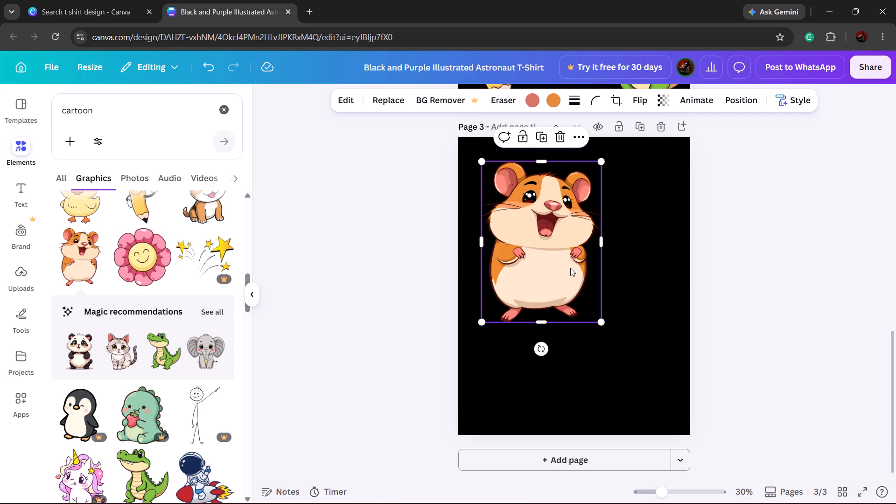
{"action": "left_click_drag", "start_coordinate": [570, 268], "coordinate": [608, 275]}
{"action": "left_click", "coordinate": [499, 292]}
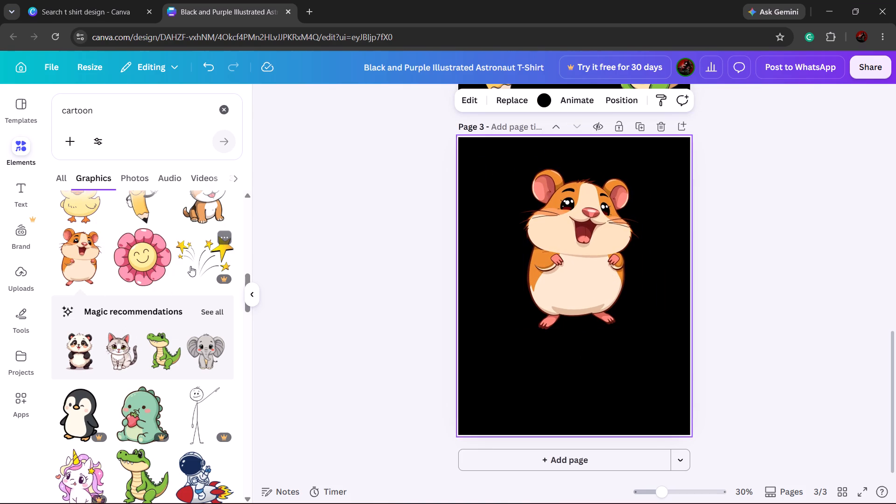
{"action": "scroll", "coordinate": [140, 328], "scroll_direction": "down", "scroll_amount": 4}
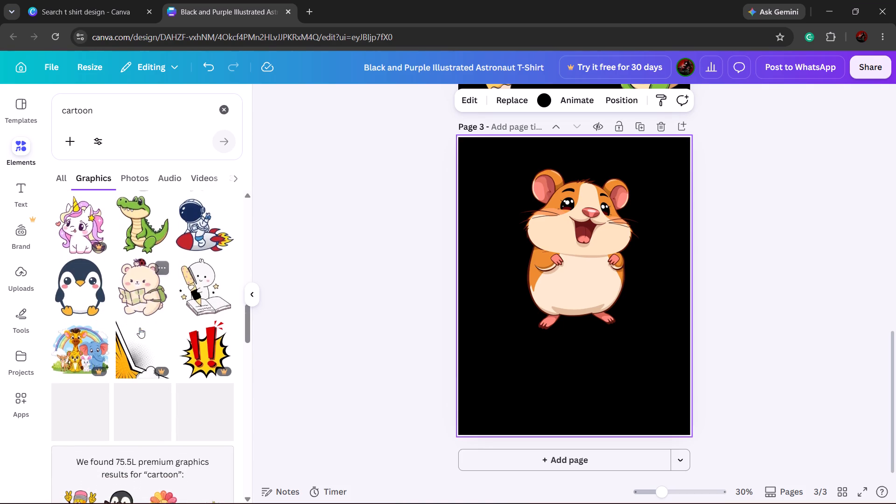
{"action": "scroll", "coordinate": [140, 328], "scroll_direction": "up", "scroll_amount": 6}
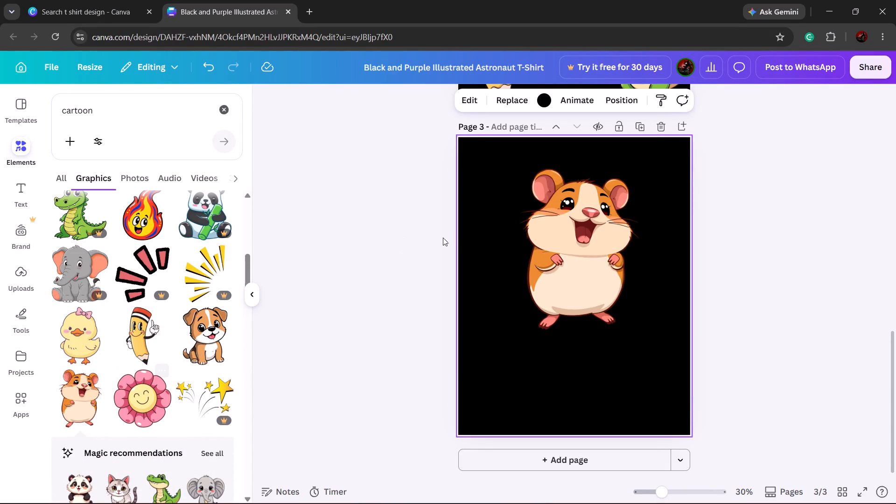
Move the hamster down to the horizontal middle of page 3's lower half, leaving space above it.
{"action": "left_click_drag", "start_coordinate": [551, 255], "coordinate": [471, 247]}
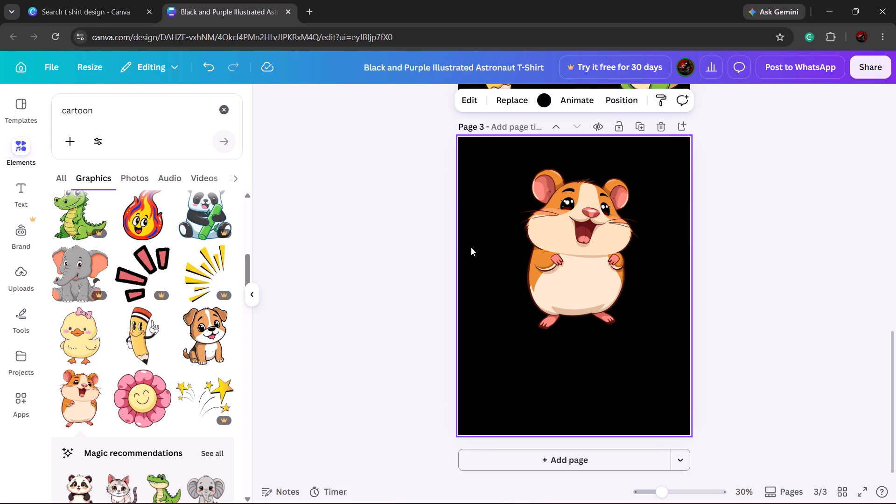
{"action": "left_click_drag", "start_coordinate": [471, 247], "coordinate": [542, 296]}
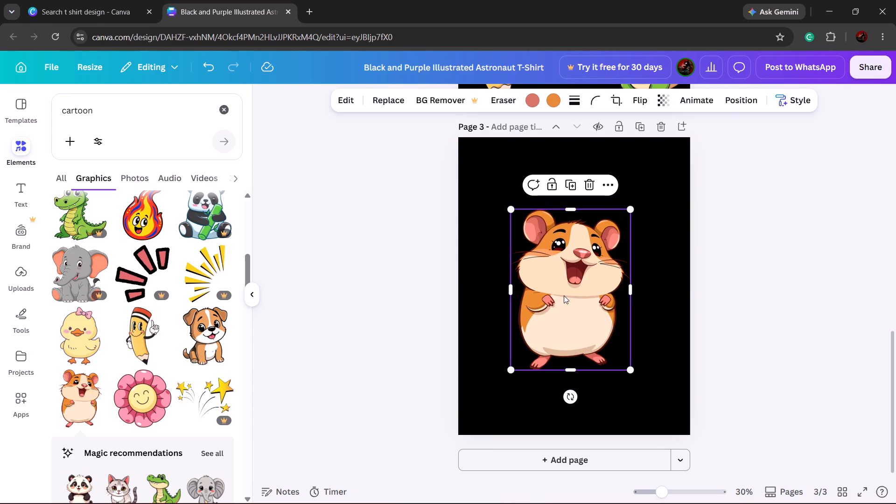
{"action": "left_click_drag", "start_coordinate": [564, 295], "coordinate": [564, 319]}
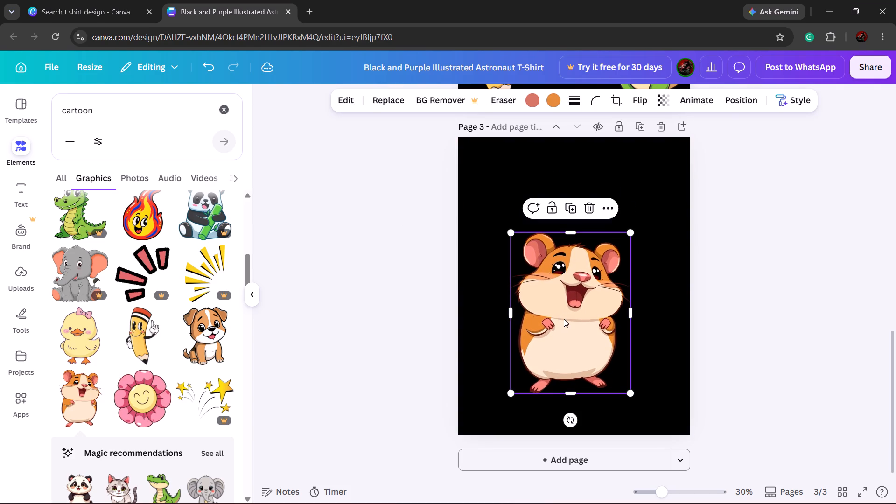
Look through the "cartoon" graphics results for another element to go with the hamster on page 3.
{"action": "scroll", "coordinate": [114, 353], "scroll_direction": "down", "scroll_amount": 4}
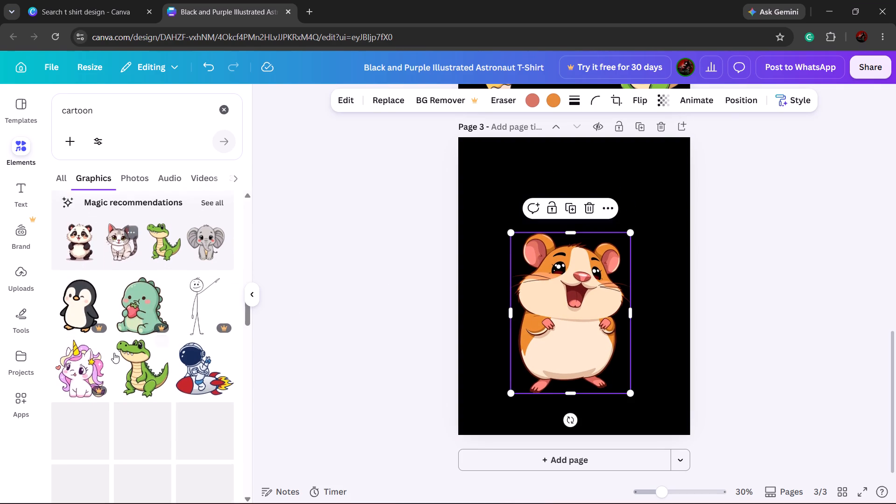
{"action": "scroll", "coordinate": [114, 353], "scroll_direction": "down", "scroll_amount": 2}
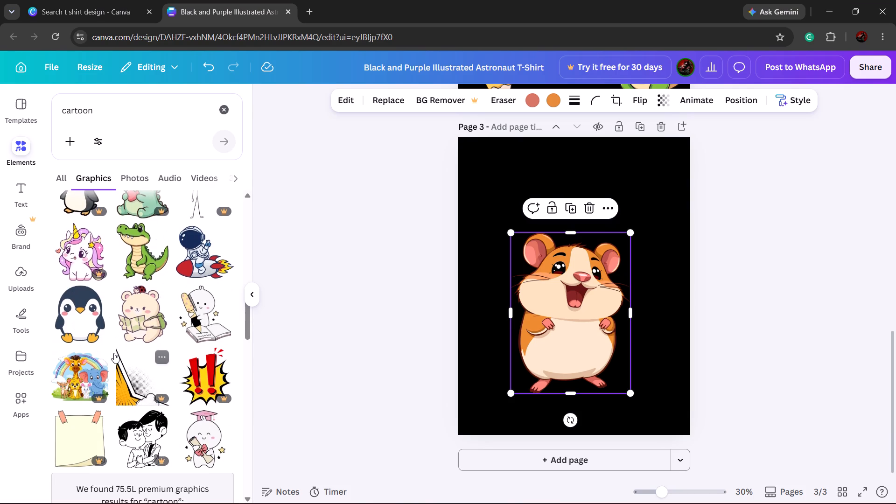
{"action": "scroll", "coordinate": [114, 353], "scroll_direction": "down", "scroll_amount": 5}
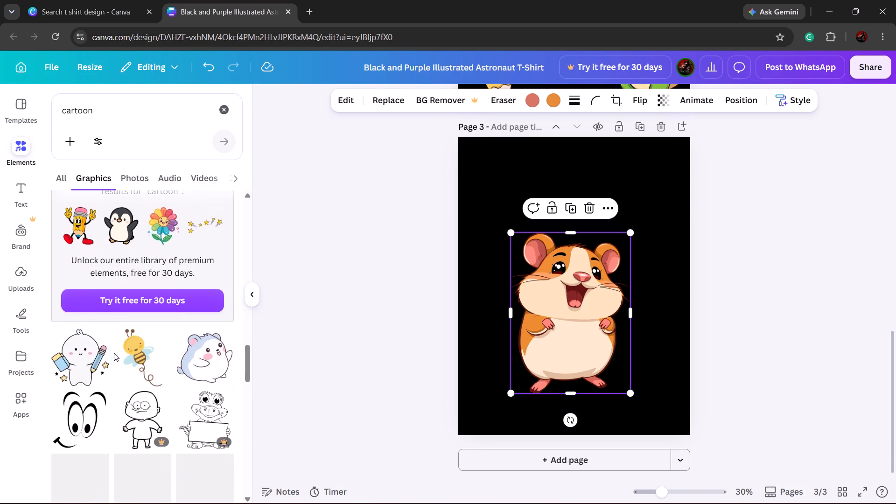
{"action": "scroll", "coordinate": [114, 353], "scroll_direction": "down", "scroll_amount": 3}
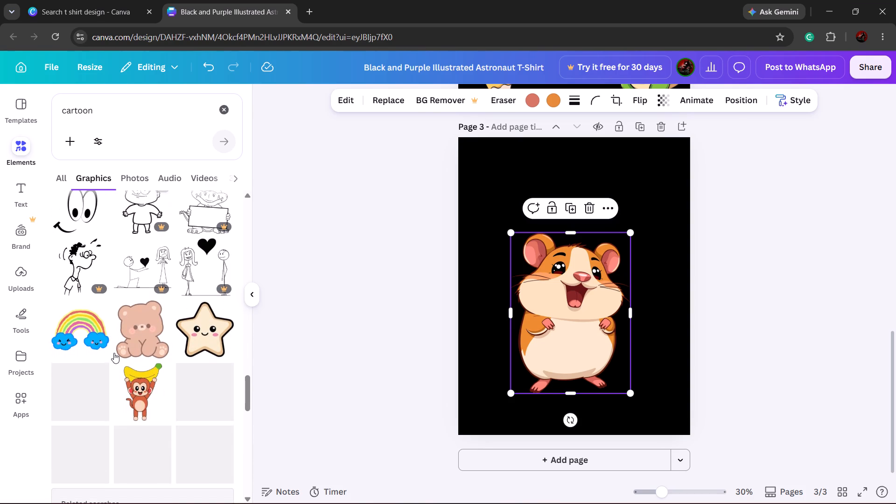
{"action": "scroll", "coordinate": [114, 353], "scroll_direction": "down", "scroll_amount": 4}
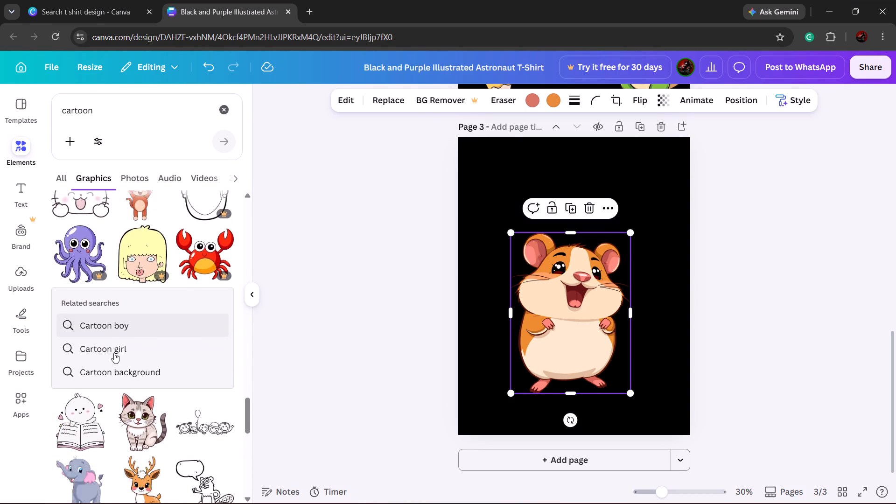
{"action": "scroll", "coordinate": [114, 353], "scroll_direction": "down", "scroll_amount": 5}
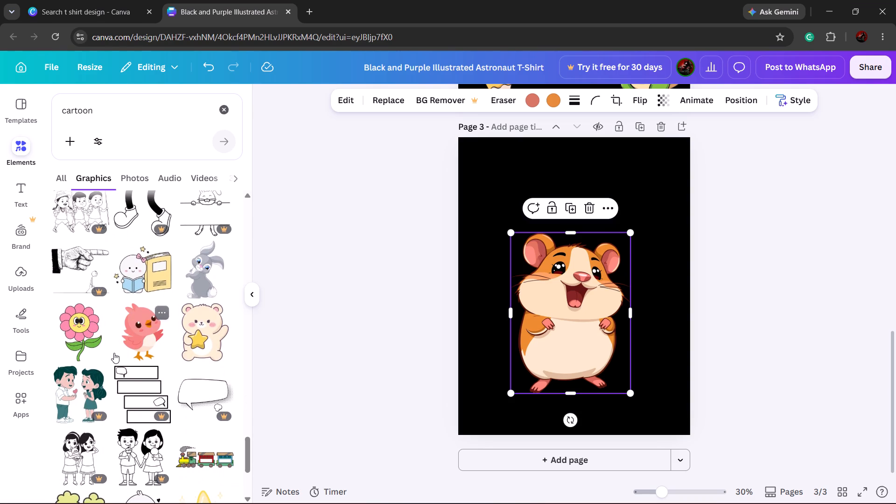
{"action": "scroll", "coordinate": [114, 353], "scroll_direction": "down", "scroll_amount": 3}
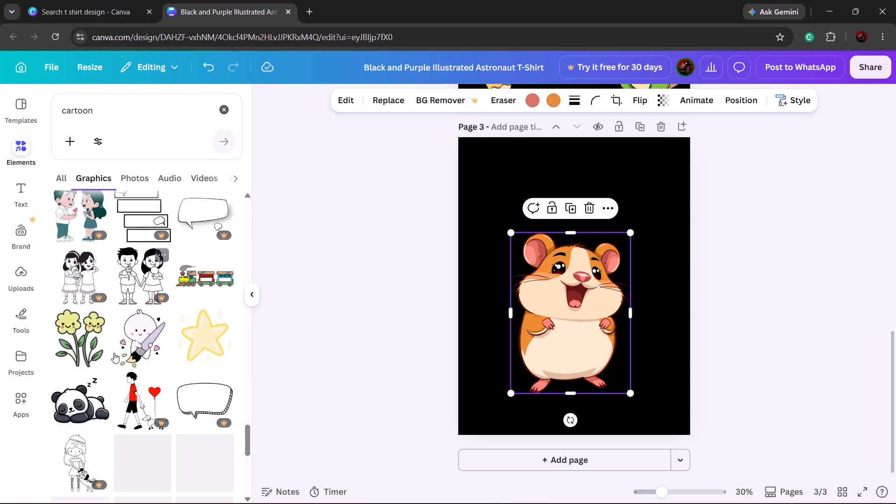
{"action": "scroll", "coordinate": [114, 353], "scroll_direction": "down", "scroll_amount": 2}
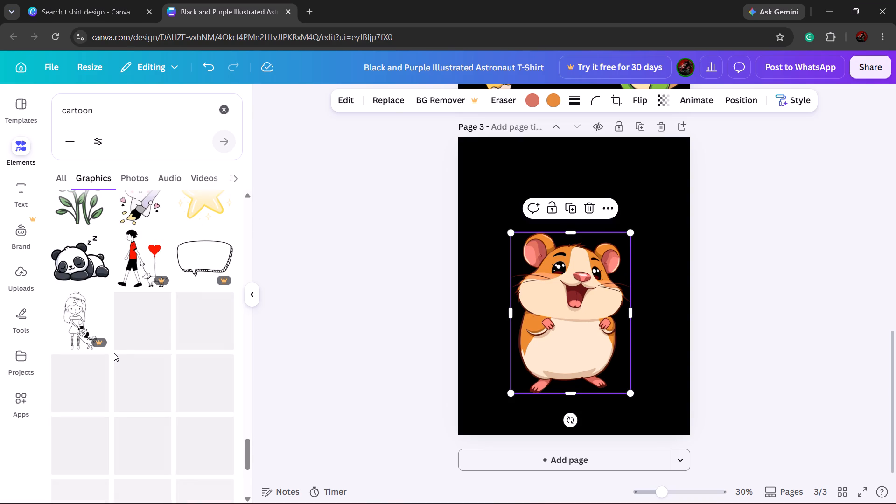
{"action": "scroll", "coordinate": [114, 353], "scroll_direction": "down", "scroll_amount": 2}
{"action": "scroll", "coordinate": [114, 353], "scroll_direction": "up", "scroll_amount": 18}
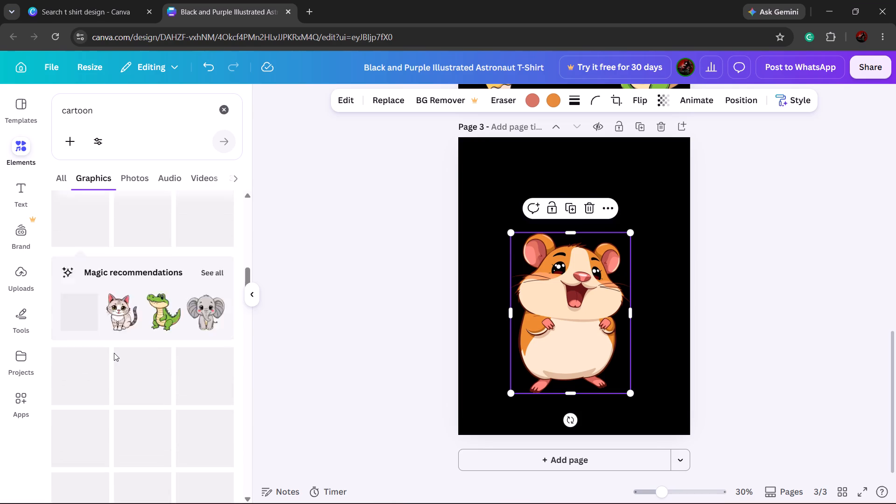
{"action": "scroll", "coordinate": [114, 353], "scroll_direction": "up", "scroll_amount": 5}
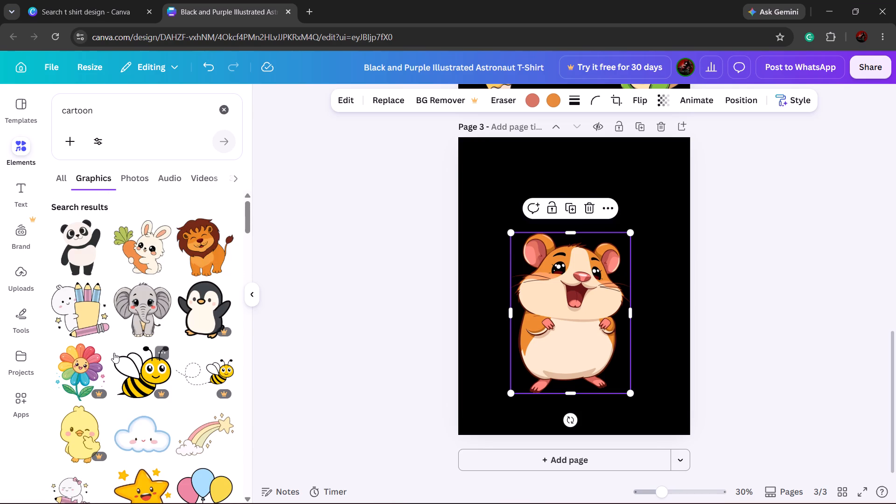
{"action": "scroll", "coordinate": [114, 353], "scroll_direction": "down", "scroll_amount": 3}
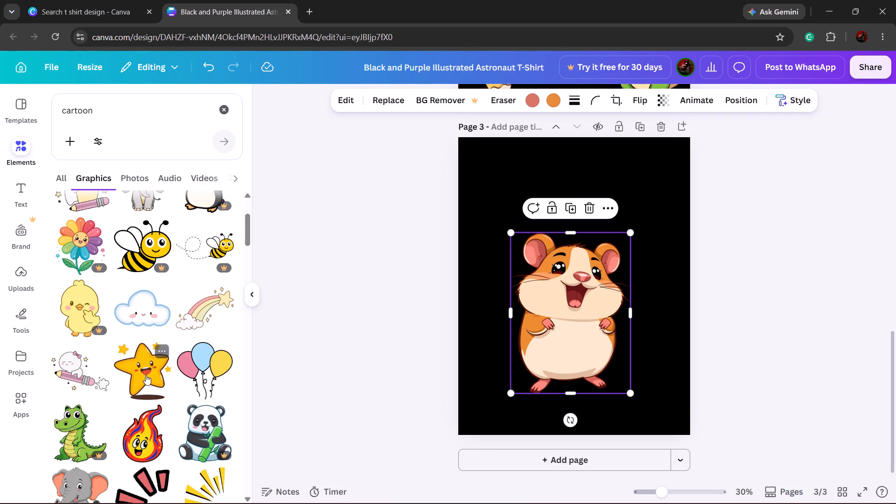
{"action": "scroll", "coordinate": [156, 383], "scroll_direction": "down", "scroll_amount": 2}
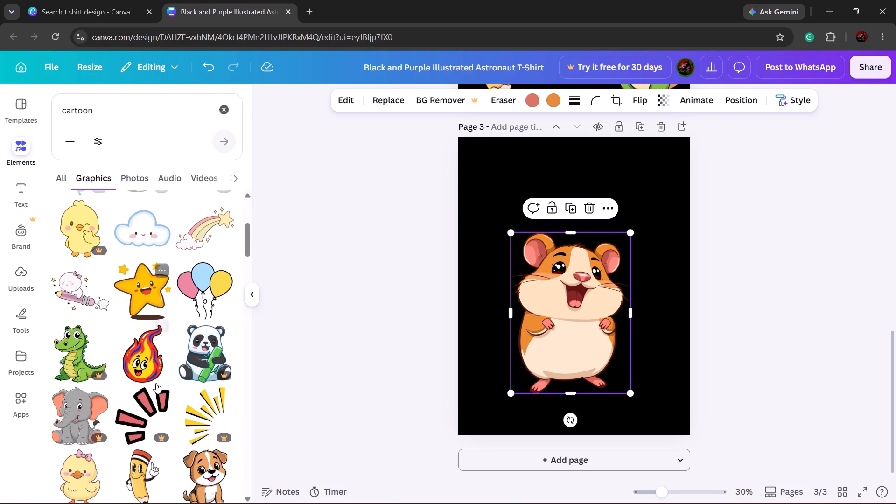
{"action": "scroll", "coordinate": [156, 383], "scroll_direction": "down", "scroll_amount": 4}
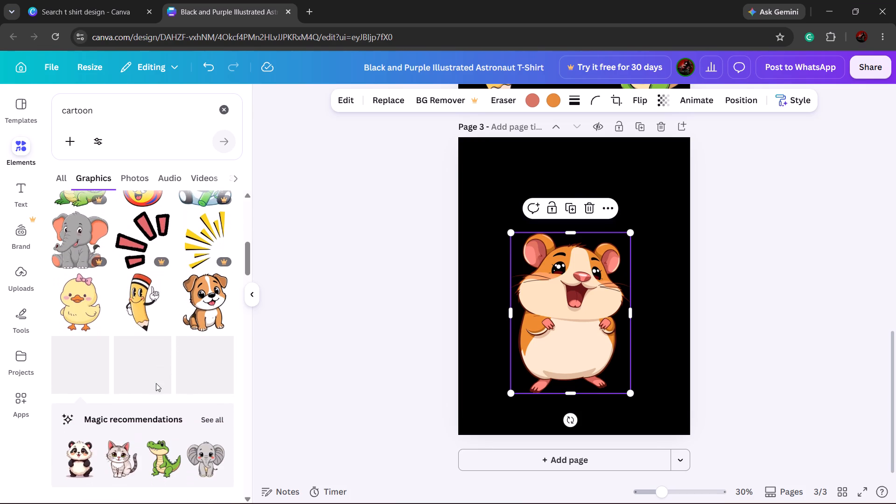
{"action": "scroll", "coordinate": [156, 383], "scroll_direction": "down", "scroll_amount": 4}
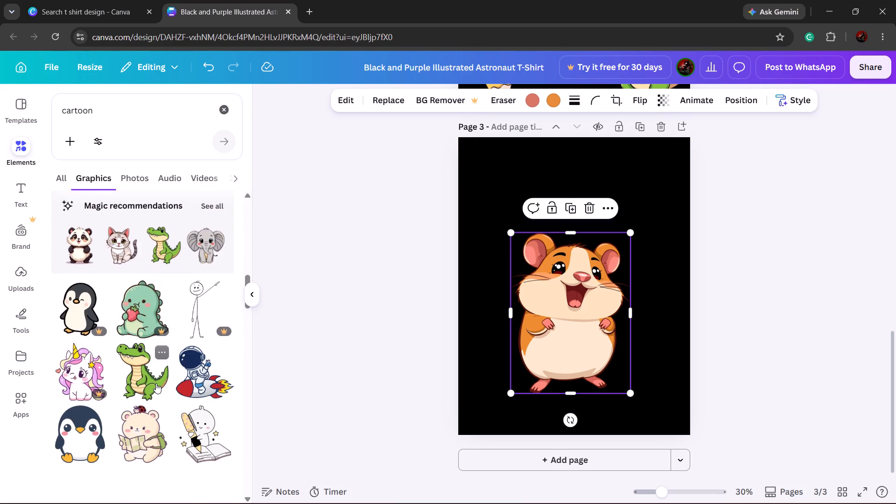
{"action": "scroll", "coordinate": [156, 383], "scroll_direction": "down", "scroll_amount": 3}
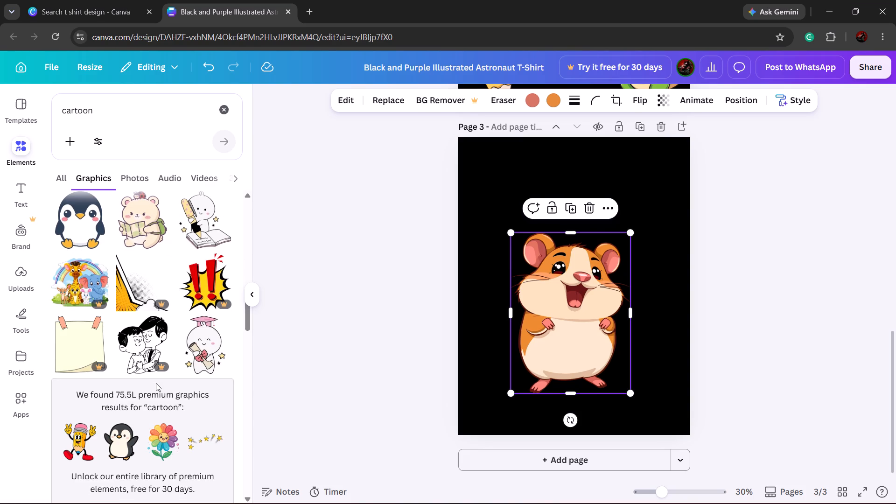
{"action": "scroll", "coordinate": [156, 383], "scroll_direction": "down", "scroll_amount": 4}
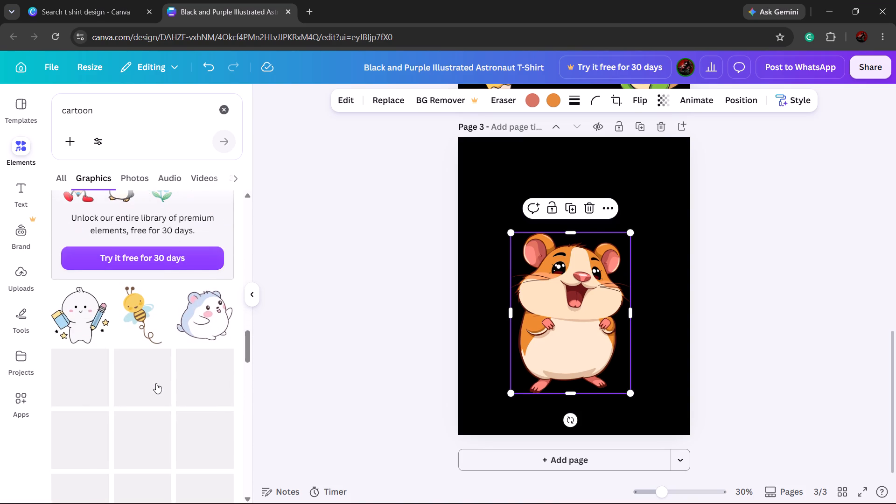
{"action": "scroll", "coordinate": [156, 383], "scroll_direction": "down", "scroll_amount": 2}
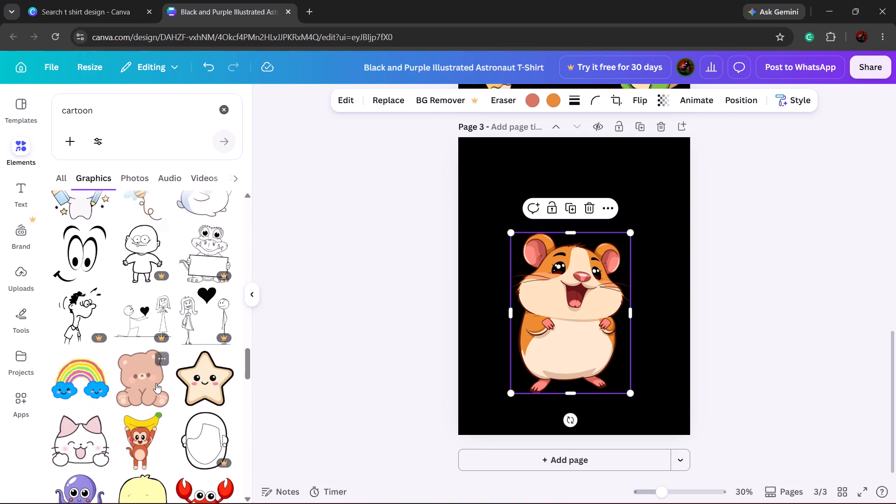
{"action": "scroll", "coordinate": [156, 383], "scroll_direction": "down", "scroll_amount": 4}
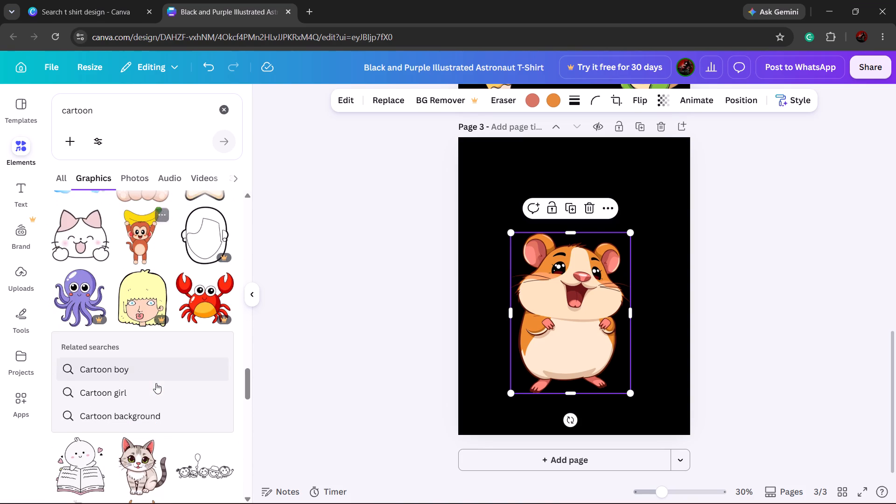
{"action": "scroll", "coordinate": [156, 383], "scroll_direction": "down", "scroll_amount": 3}
{"action": "scroll", "coordinate": [156, 383], "scroll_direction": "up", "scroll_amount": 13}
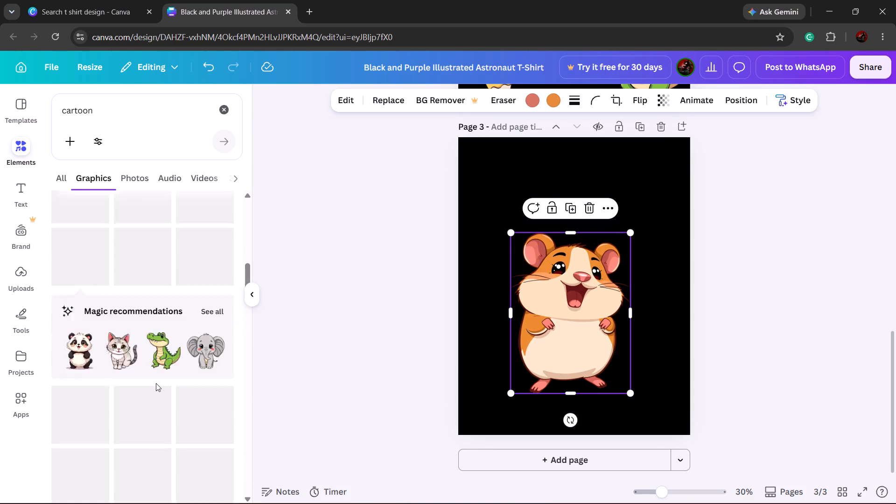
{"action": "scroll", "coordinate": [156, 383], "scroll_direction": "up", "scroll_amount": 5}
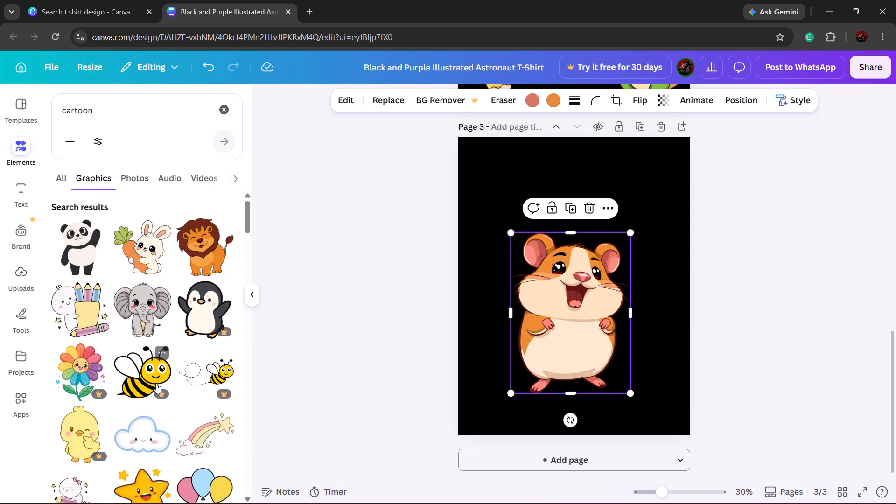
{"action": "scroll", "coordinate": [156, 383], "scroll_direction": "down", "scroll_amount": 1}
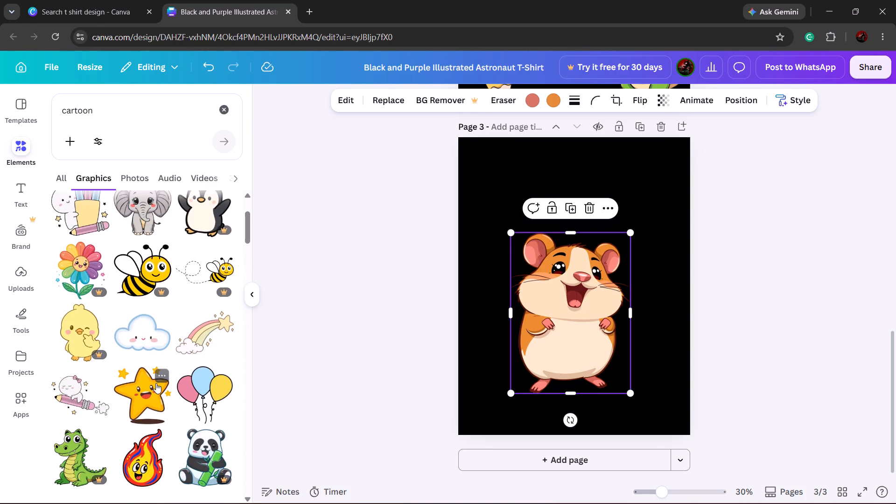
{"action": "scroll", "coordinate": [156, 383], "scroll_direction": "down", "scroll_amount": 1}
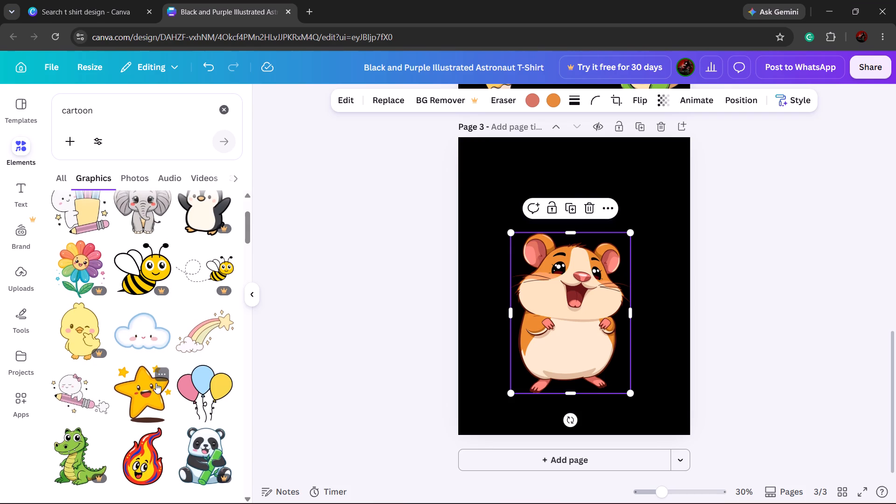
Browse the font combinations and add the orange "BOO!" text design to page 3.
{"action": "left_click", "coordinate": [28, 203]}
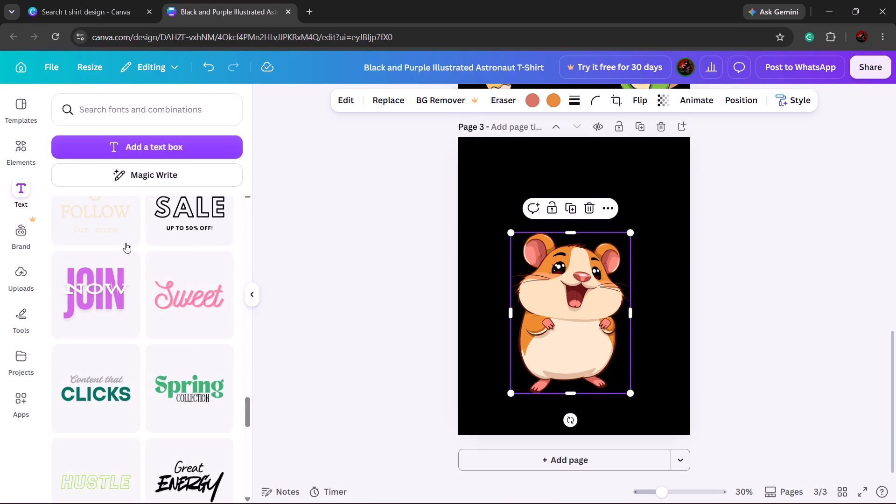
{"action": "scroll", "coordinate": [126, 243], "scroll_direction": "down", "scroll_amount": 8}
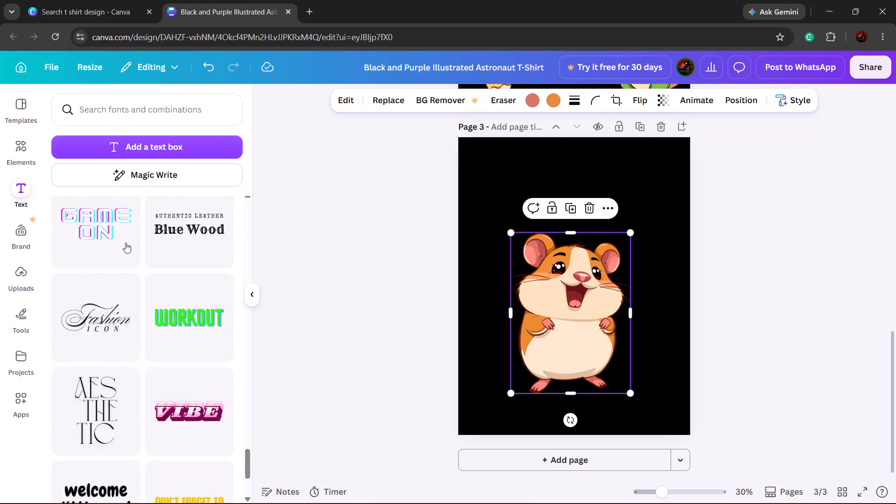
{"action": "scroll", "coordinate": [126, 243], "scroll_direction": "down", "scroll_amount": 6}
{"action": "scroll", "coordinate": [126, 243], "scroll_direction": "up", "scroll_amount": 16}
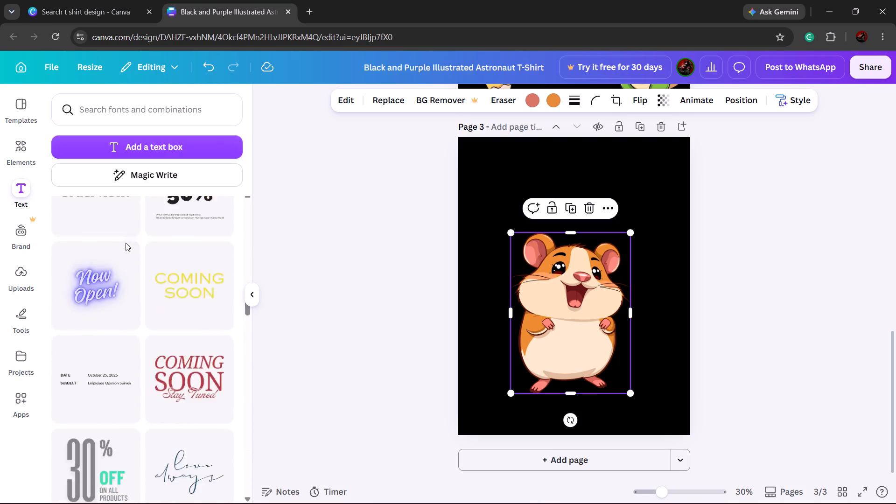
{"action": "scroll", "coordinate": [126, 243], "scroll_direction": "up", "scroll_amount": 8}
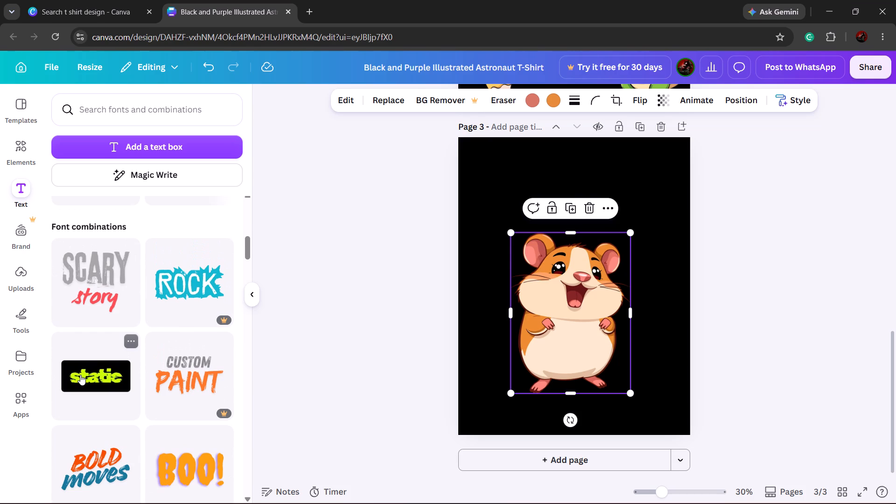
{"action": "left_click", "coordinate": [170, 460]}
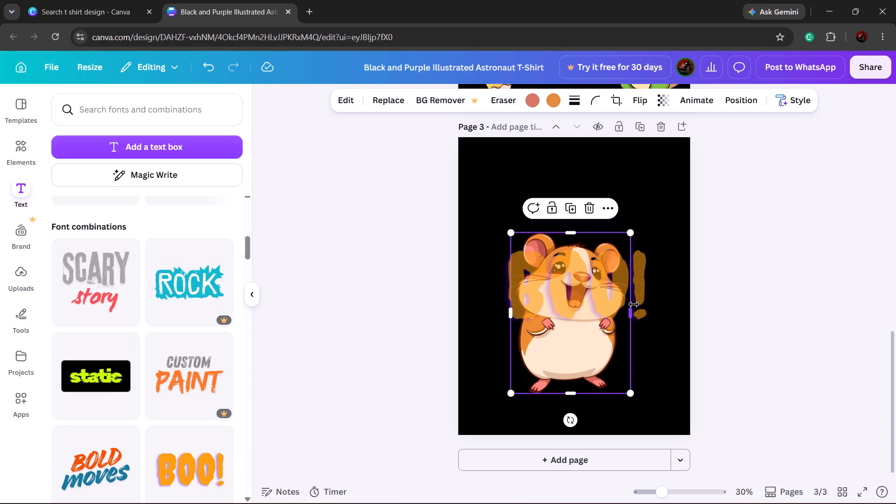
Widen the "BOO!" text box slightly and move it above the hamster, against page 3's top edge.
{"action": "left_click_drag", "start_coordinate": [634, 304], "coordinate": [645, 288]}
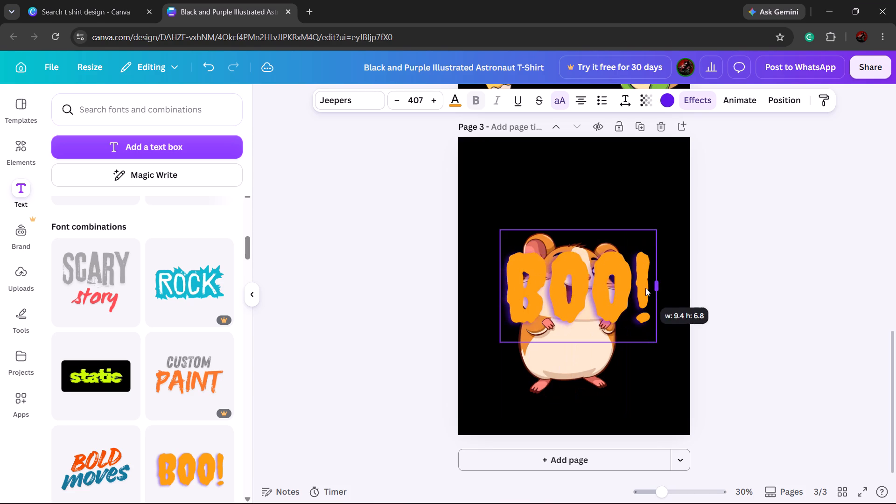
{"action": "left_click_drag", "start_coordinate": [645, 288], "coordinate": [651, 289]}
{"action": "left_click_drag", "start_coordinate": [635, 308], "coordinate": [613, 197]}
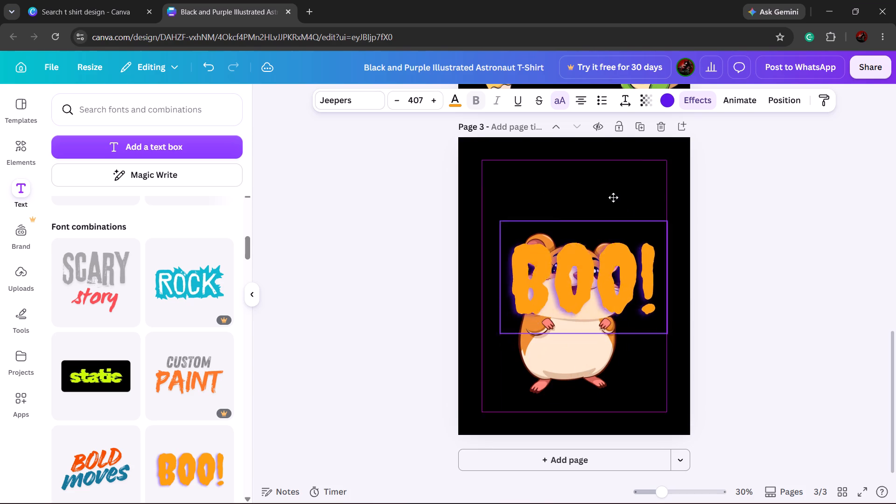
{"action": "left_click_drag", "start_coordinate": [613, 197], "coordinate": [628, 212]}
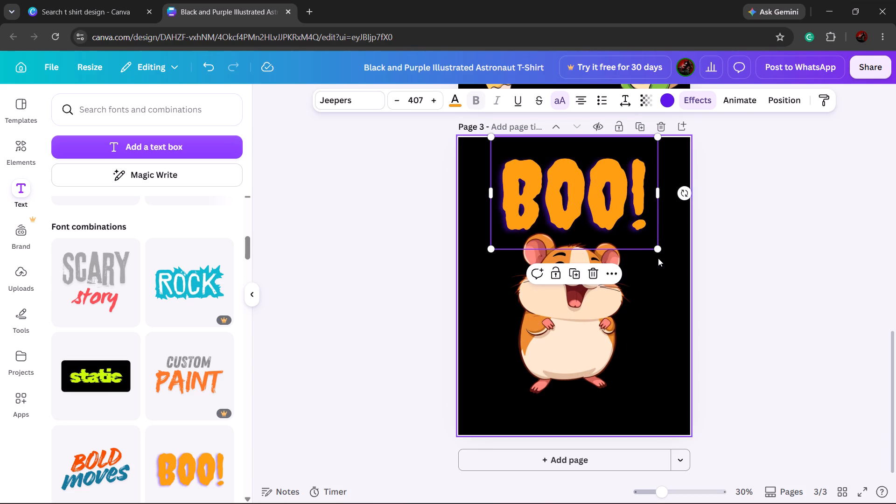
Shrink the "BOO!" text to font size 278 and lower it to just above the hamster's head.
{"action": "left_click_drag", "start_coordinate": [658, 251], "coordinate": [622, 233]}
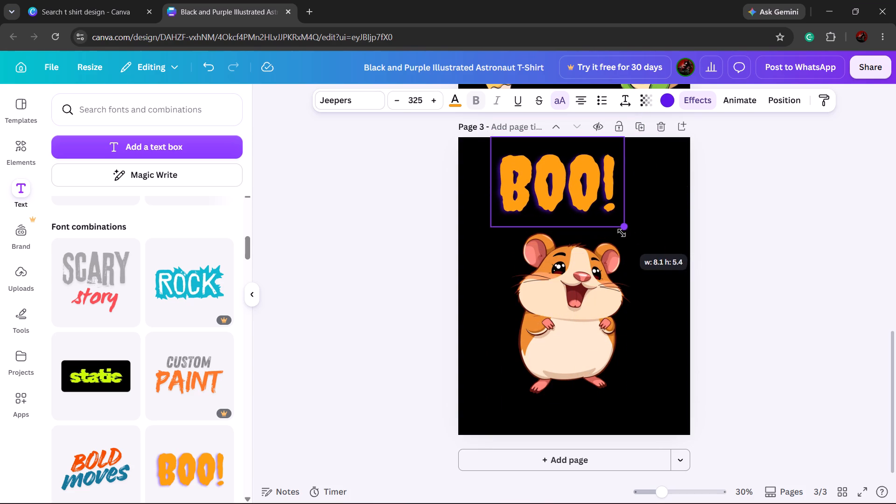
{"action": "left_click_drag", "start_coordinate": [622, 233], "coordinate": [597, 228]}
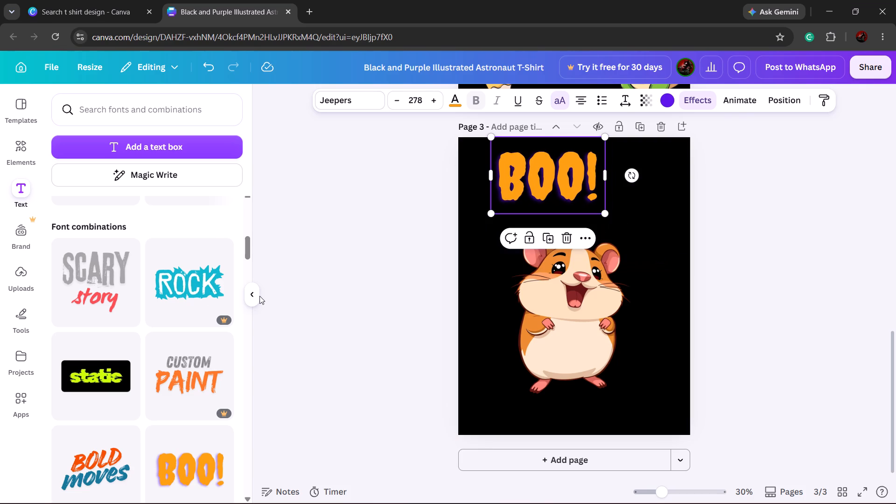
{"action": "left_click_drag", "start_coordinate": [553, 168], "coordinate": [554, 202]}
{"action": "left_click_drag", "start_coordinate": [554, 202], "coordinate": [554, 203]}
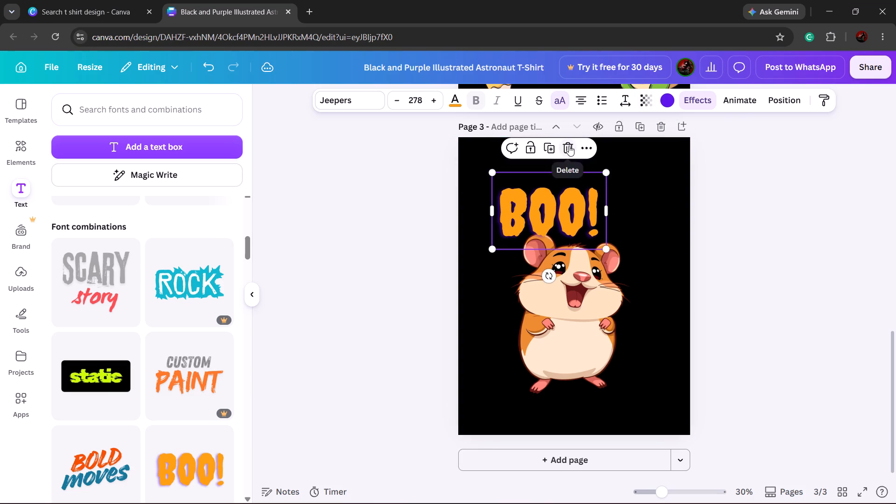
Delete the orange "BOO!" text from page 3.
{"action": "left_click", "coordinate": [569, 146]}
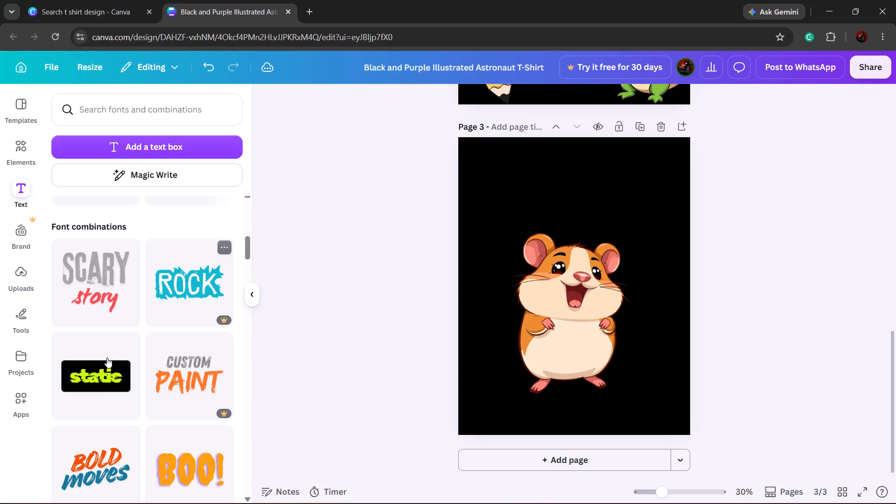
Add the lime-green "static" font combination to page 3 and replace its wording with "GIVE ME THE FOOD".
{"action": "left_click", "coordinate": [93, 374]}
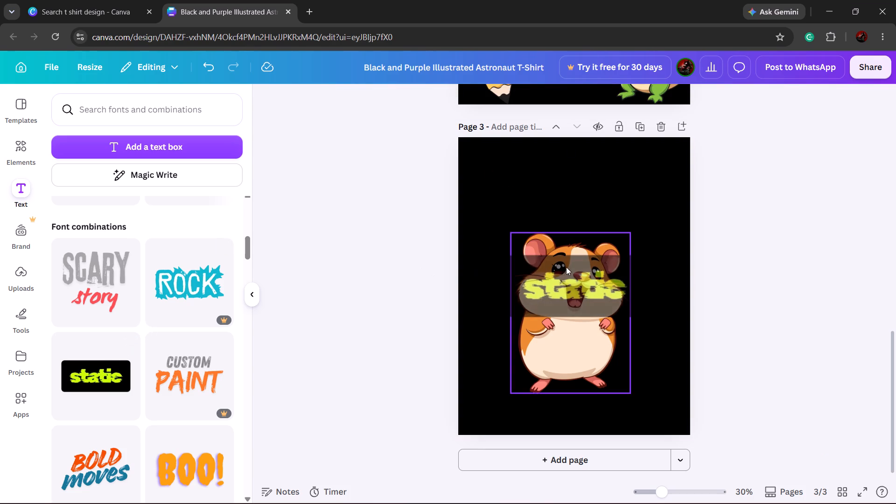
{"action": "left_click", "coordinate": [582, 287]}
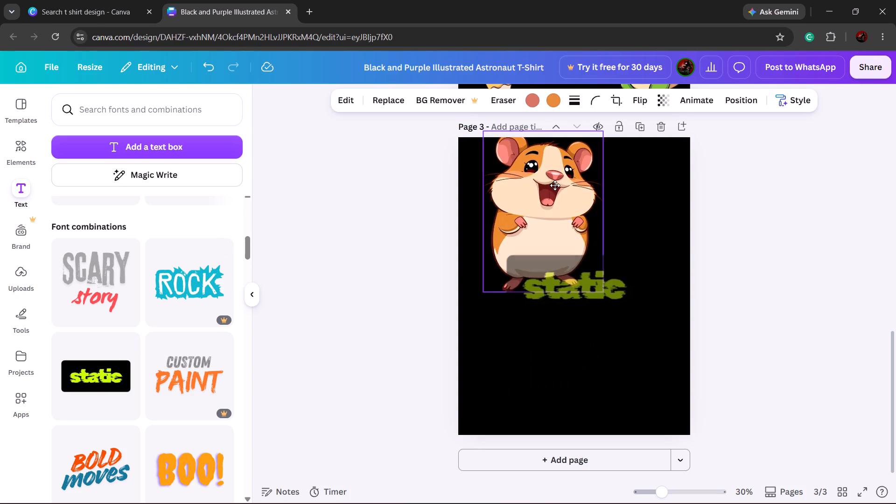
{"action": "left_click", "coordinate": [645, 269]}
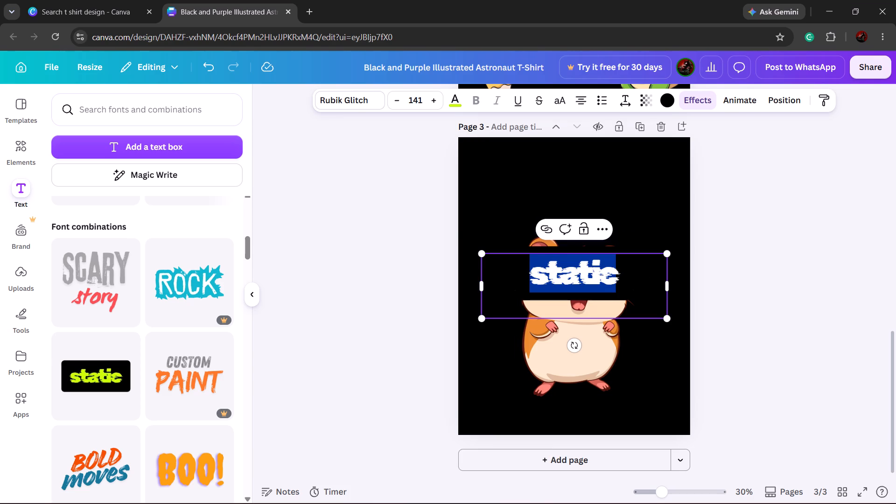
{"action": "key", "text": "BackSpace"}
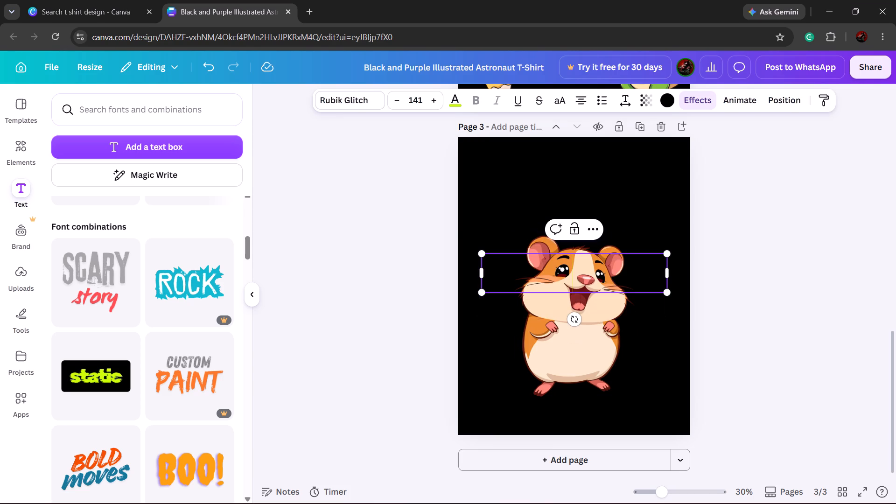
{"action": "key", "text": "g"}
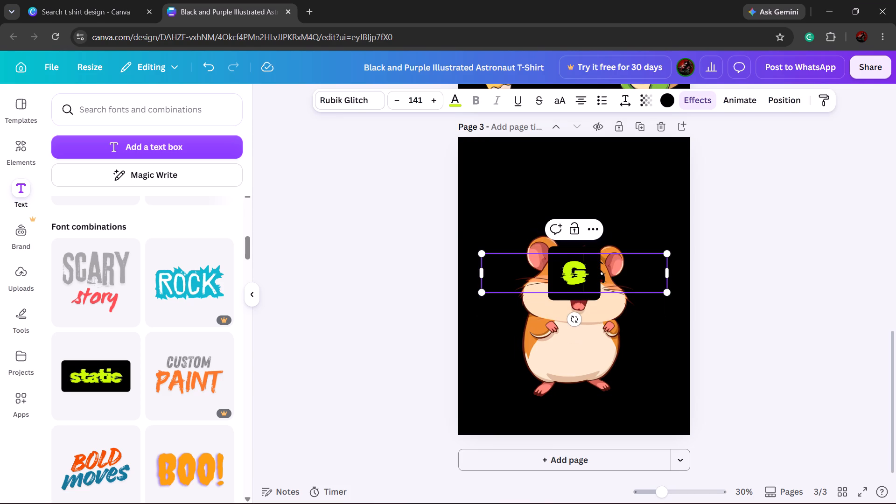
{"action": "type", "text": "IVE ME THE FOOD"}
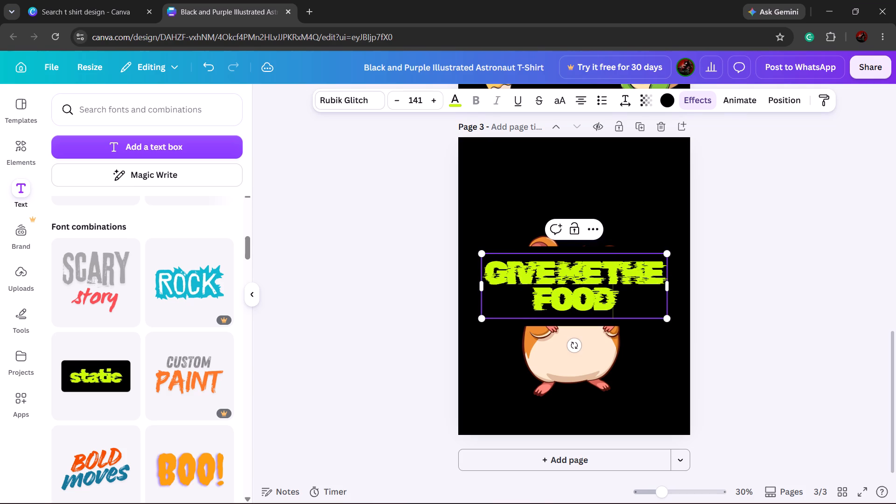
Add extra spacing after "GIVE" and "ME" in the green text, keeping the wording "GIVE ME THE FOOD".
{"action": "left_click_drag", "start_coordinate": [629, 272], "coordinate": [627, 245]}
{"action": "left_click_drag", "start_coordinate": [627, 245], "coordinate": [633, 292]}
{"action": "key", "text": "Return"}
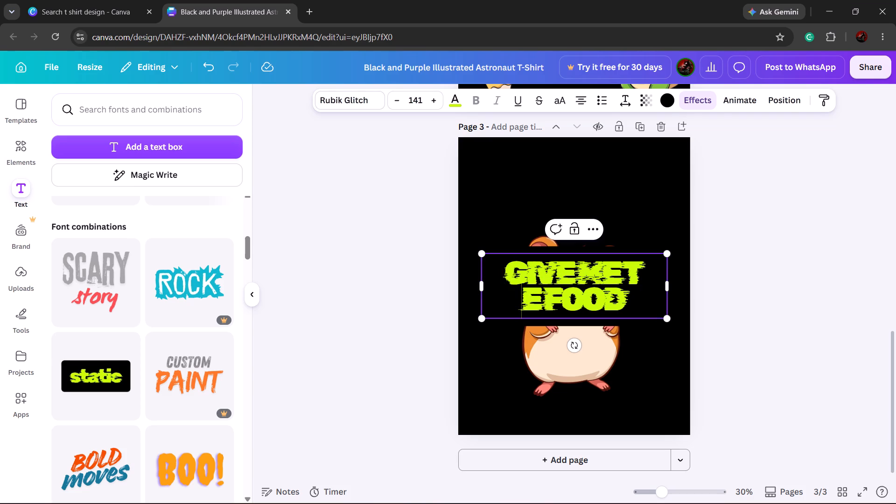
{"action": "key", "text": "BackSpace"}
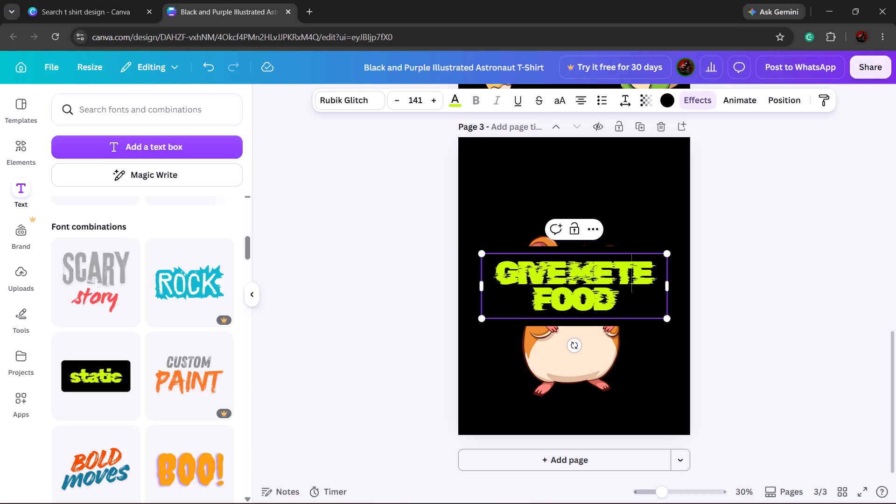
{"action": "left_click", "coordinate": [568, 271]}
{"action": "key", "text": "space"}
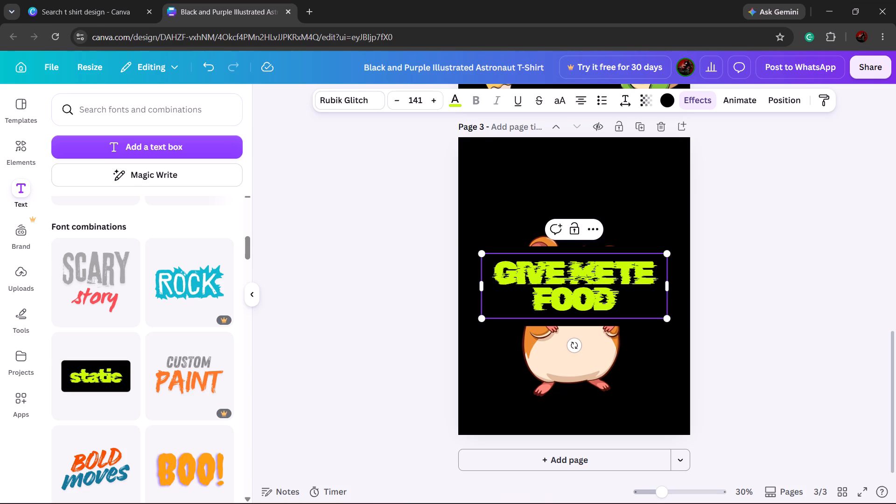
{"action": "left_click", "coordinate": [618, 269]}
{"action": "key", "text": "space"}
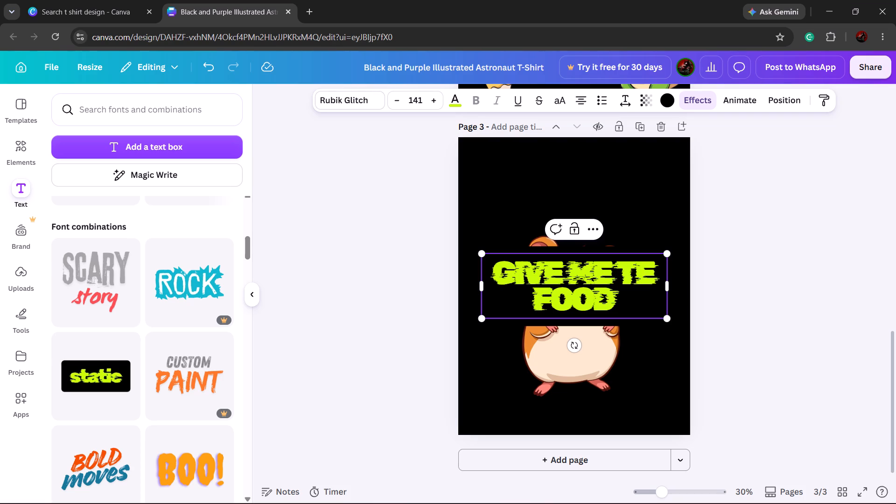
{"action": "left_click", "coordinate": [635, 271]}
{"action": "key", "text": "h"}
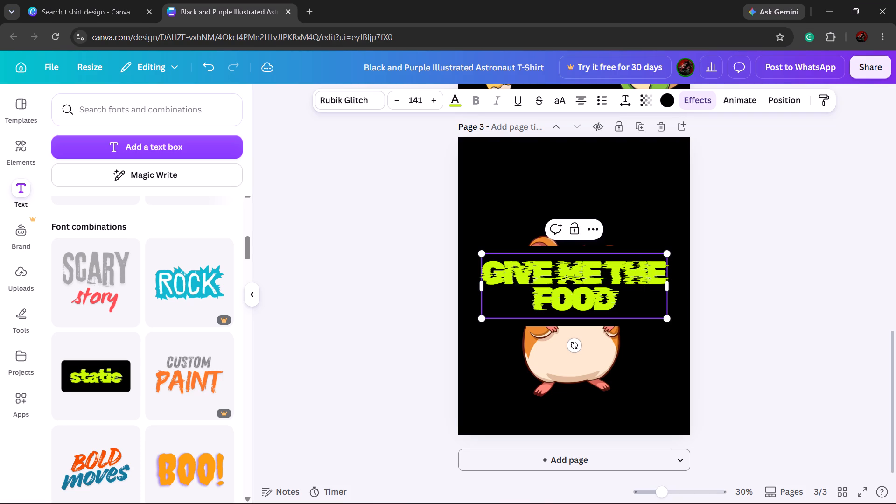
{"action": "left_click", "coordinate": [657, 350]}
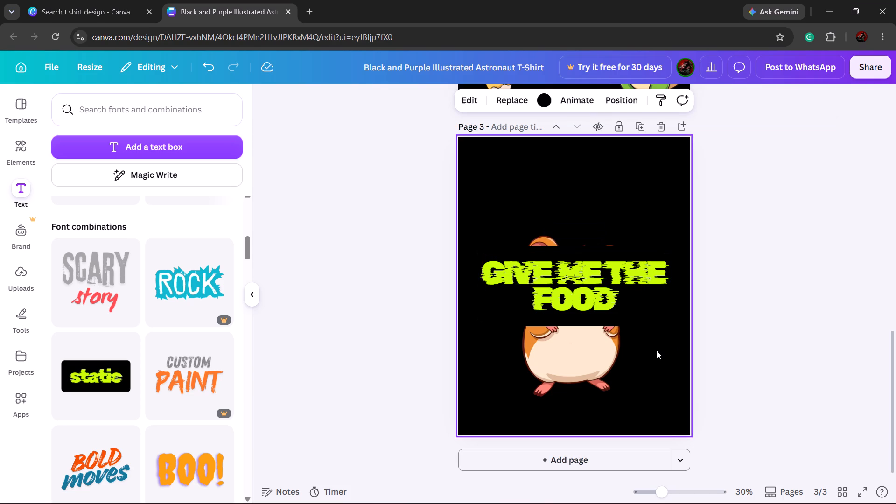
Move the "GIVE ME THE FOOD" text above the hamster and enlarge it to font size 151.
{"action": "left_click_drag", "start_coordinate": [623, 297], "coordinate": [602, 191]}
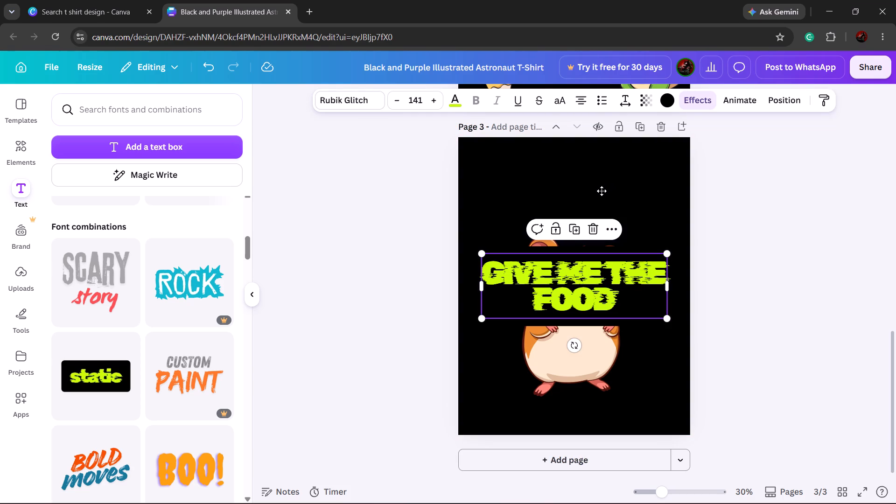
{"action": "left_click_drag", "start_coordinate": [602, 191], "coordinate": [601, 187]}
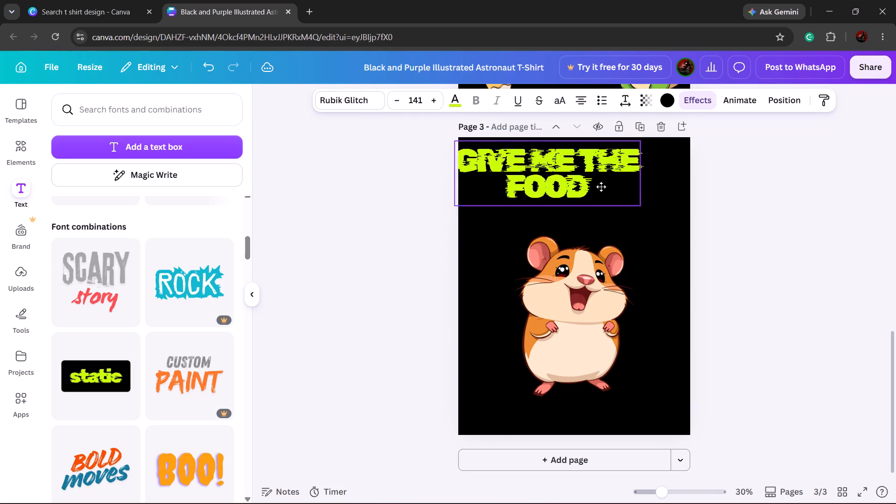
{"action": "left_click_drag", "start_coordinate": [601, 187], "coordinate": [619, 197]}
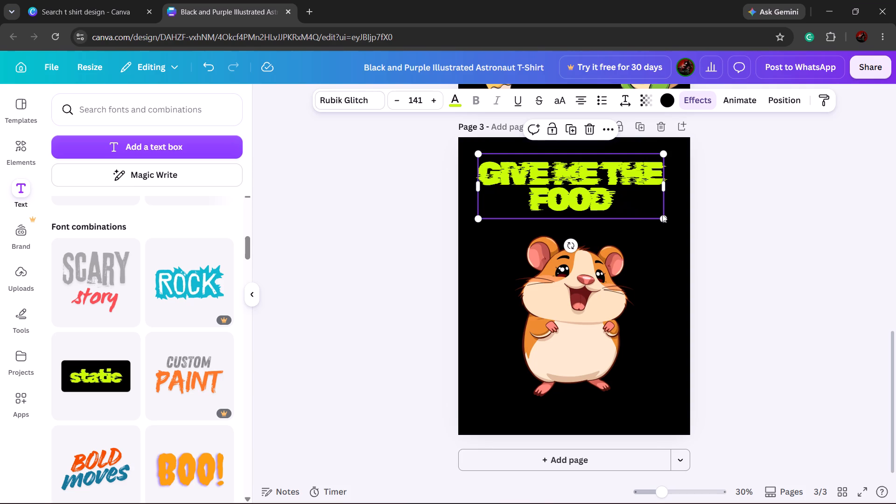
{"action": "left_click_drag", "start_coordinate": [662, 214], "coordinate": [667, 222]}
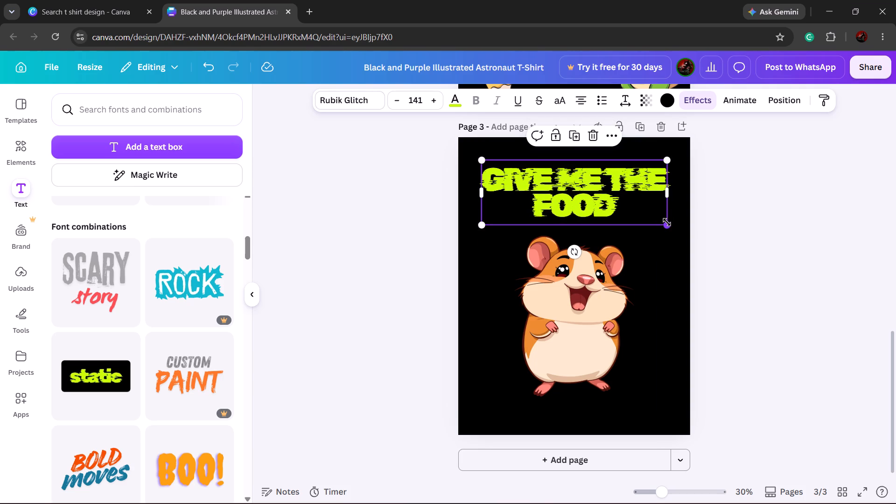
{"action": "left_click_drag", "start_coordinate": [670, 225], "coordinate": [677, 238]}
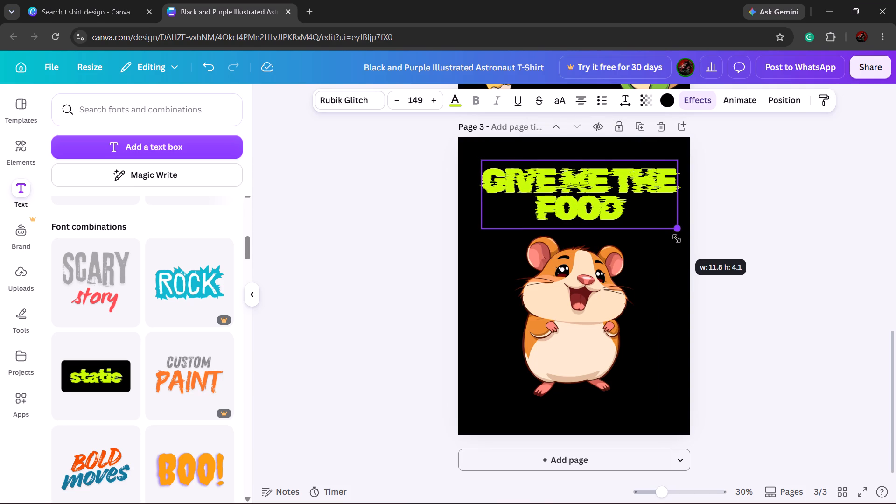
{"action": "left_click_drag", "start_coordinate": [677, 238], "coordinate": [679, 241]}
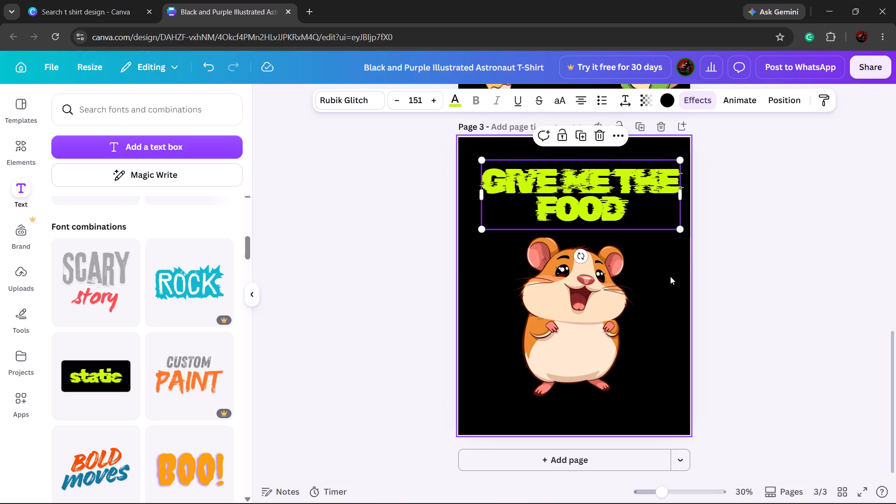
{"action": "left_click", "coordinate": [670, 276]}
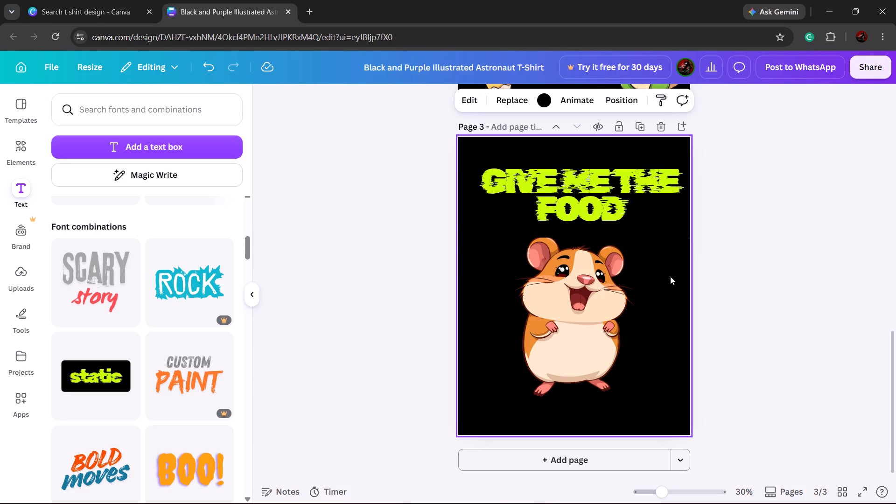
Delete the hamster graphic from page 3.
{"action": "left_click", "coordinate": [559, 299]}
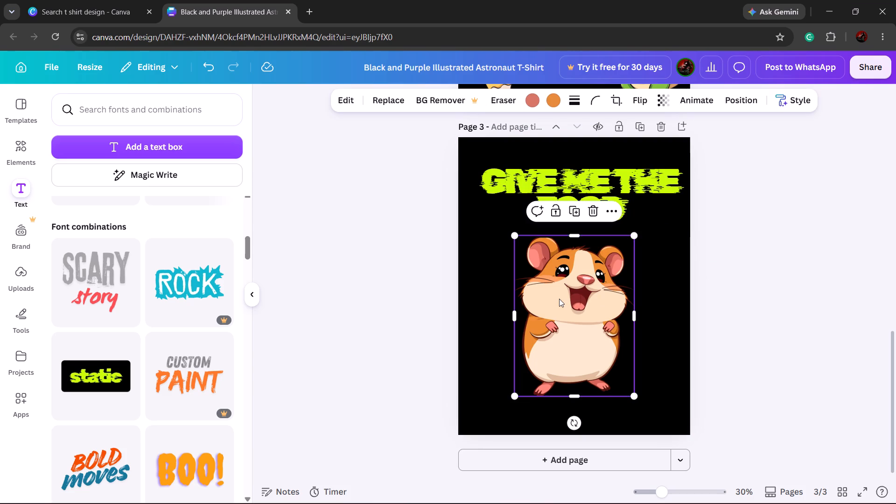
{"action": "left_click", "coordinate": [592, 213]}
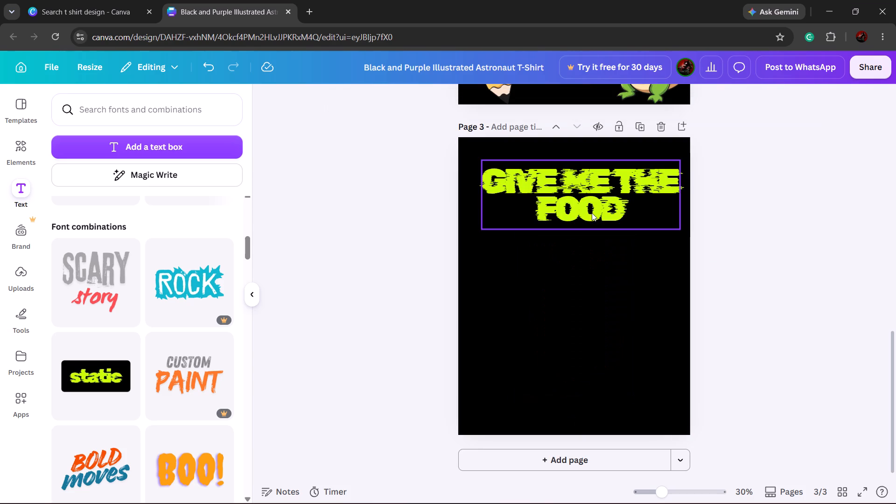
Browse the "cartoon" graphics results and add the standing panda from the Magic recommendations to page 3.
{"action": "left_click", "coordinate": [21, 140]}
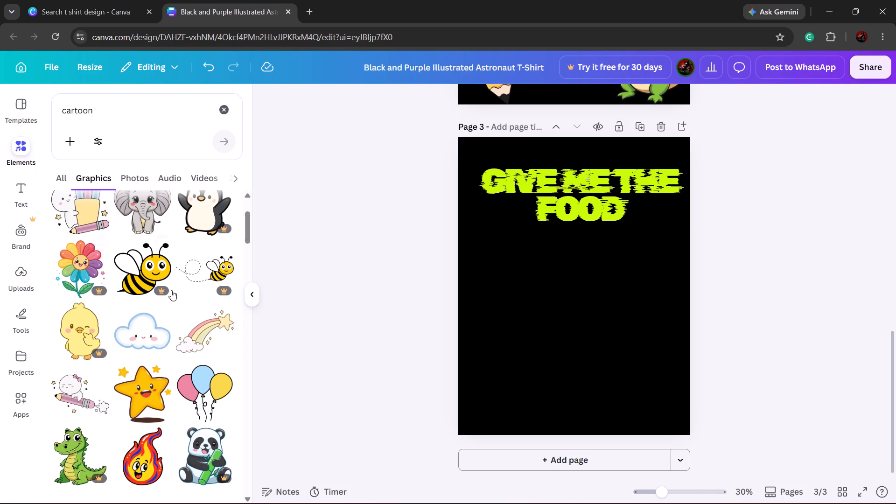
{"action": "scroll", "coordinate": [189, 328], "scroll_direction": "down", "scroll_amount": 3}
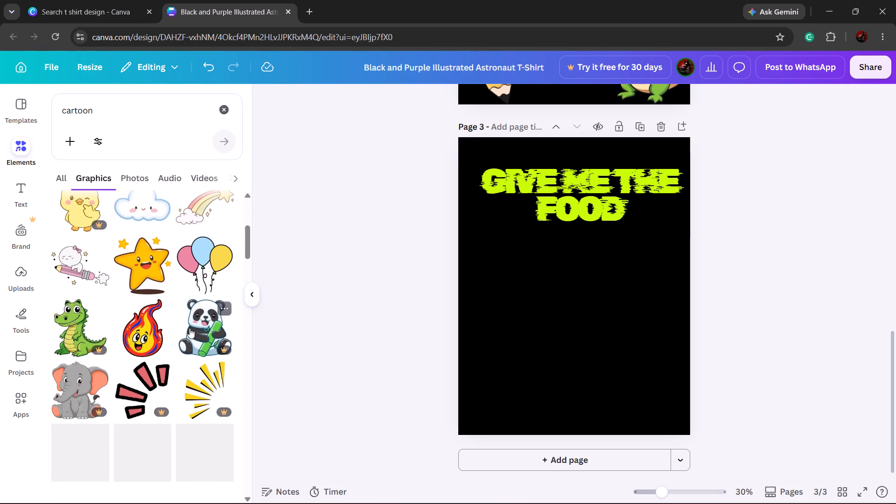
{"action": "scroll", "coordinate": [189, 328], "scroll_direction": "down", "scroll_amount": 4}
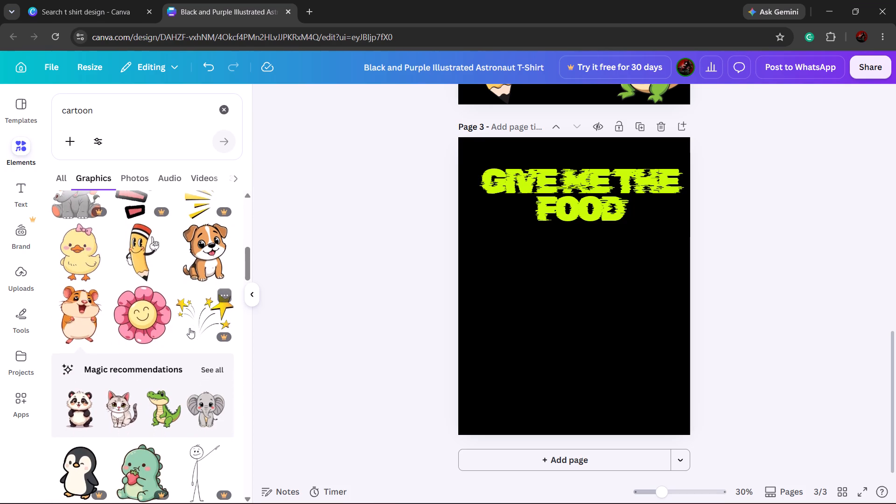
{"action": "scroll", "coordinate": [189, 328], "scroll_direction": "down", "scroll_amount": 2}
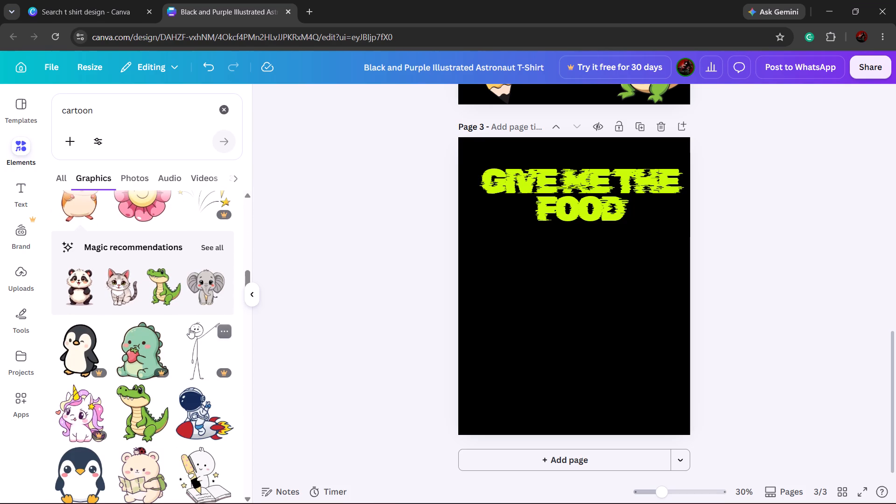
{"action": "scroll", "coordinate": [189, 328], "scroll_direction": "down", "scroll_amount": 2}
{"action": "scroll", "coordinate": [189, 328], "scroll_direction": "up", "scroll_amount": 1}
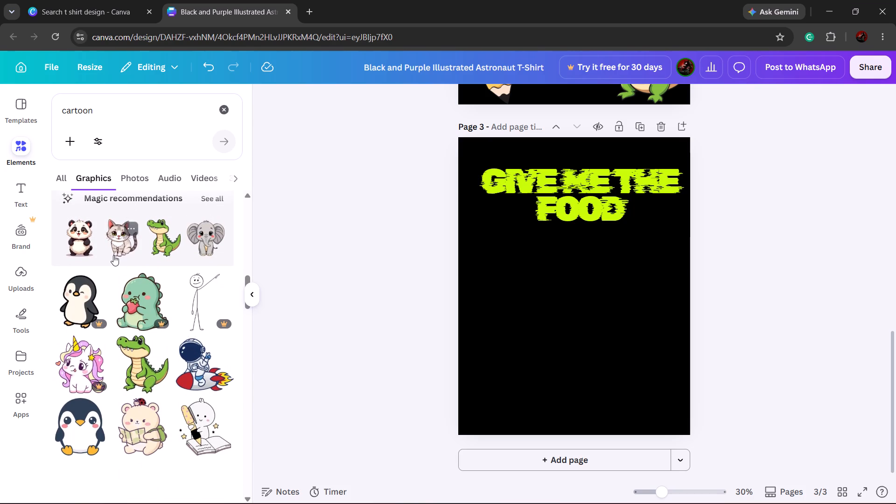
{"action": "left_click", "coordinate": [83, 247]}
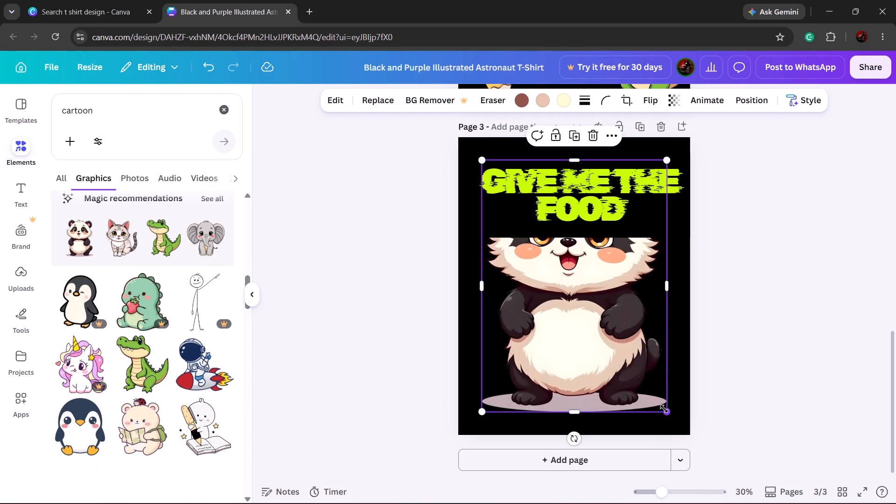
Shrink the panda on page 3 and place it directly below the "GIVE ME THE FOOD" text, near the page's bottom edge.
{"action": "left_click_drag", "start_coordinate": [664, 410], "coordinate": [611, 382]}
{"action": "left_click_drag", "start_coordinate": [563, 307], "coordinate": [577, 338]}
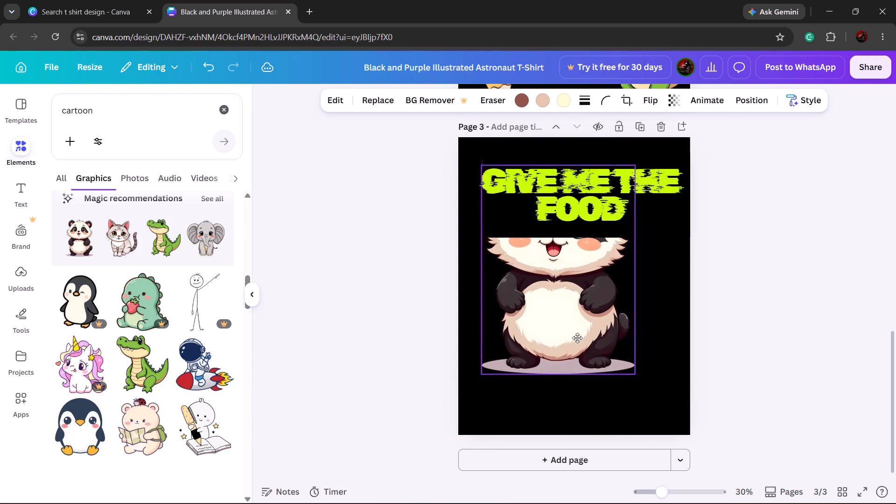
{"action": "left_click_drag", "start_coordinate": [577, 338], "coordinate": [571, 346]}
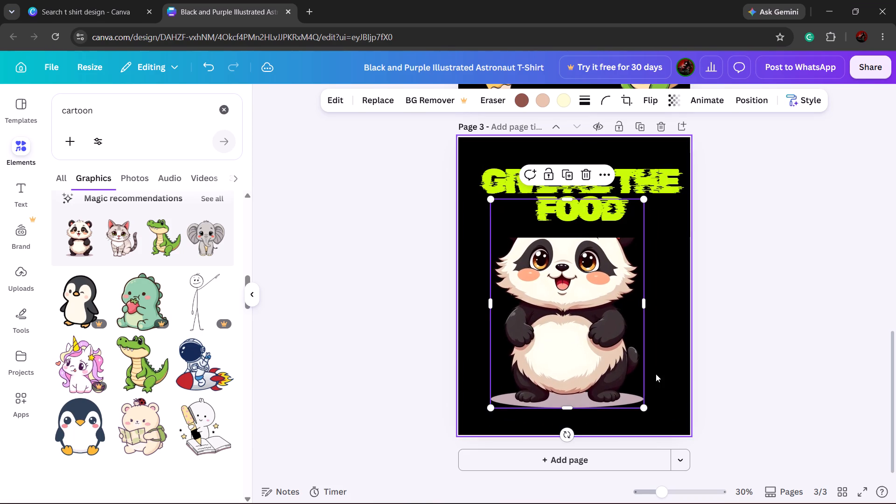
{"action": "left_click_drag", "start_coordinate": [648, 409], "coordinate": [626, 398]}
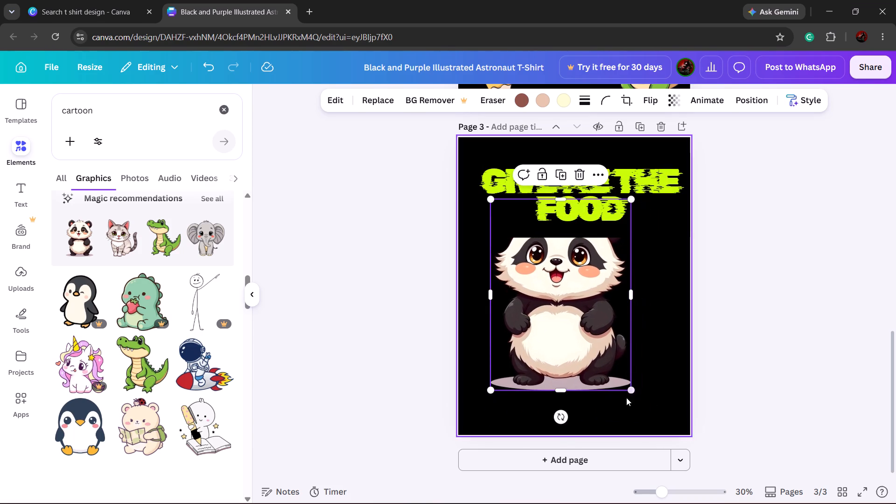
{"action": "left_click_drag", "start_coordinate": [589, 351], "coordinate": [609, 389]}
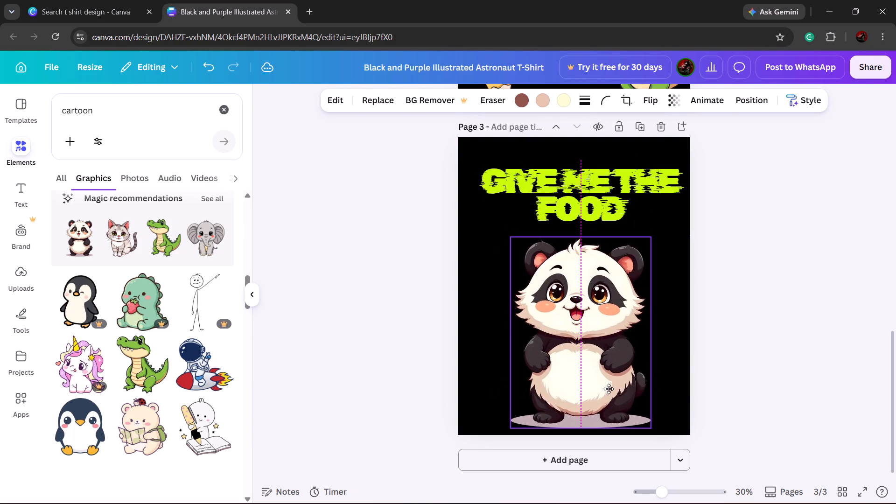
{"action": "left_click_drag", "start_coordinate": [609, 389], "coordinate": [606, 388]}
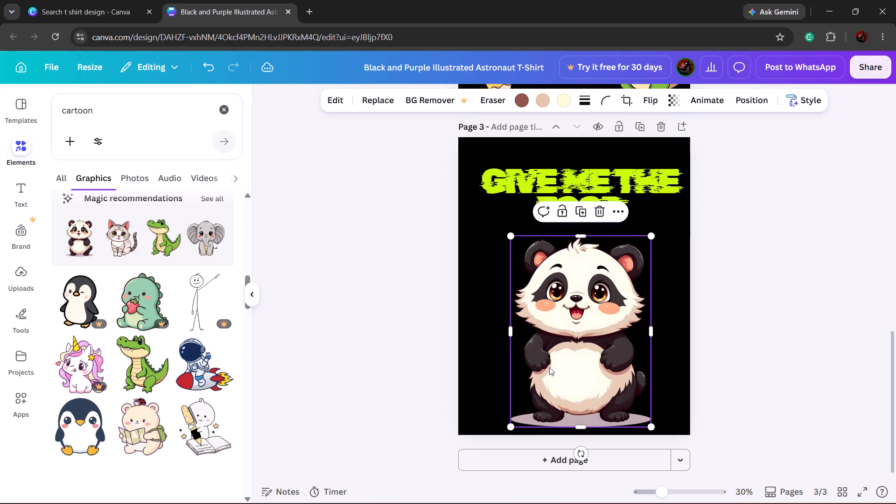
{"action": "left_click", "coordinate": [475, 306]}
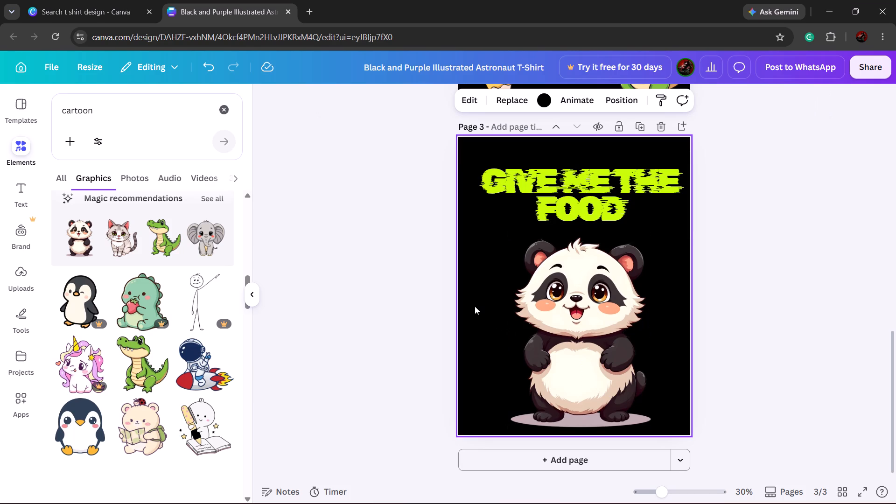
Search the graphics for "BAMBOO" and add the bright green bamboo stalks with leaves on one side to page 3.
{"action": "left_click", "coordinate": [97, 113]}
{"action": "key", "text": "BackSpace"}
{"action": "key", "text": "BackSpace"}
{"action": "key", "text": "BackSpace"}
{"action": "key", "text": "BackSpace"}
{"action": "key", "text": "BackSpace"}
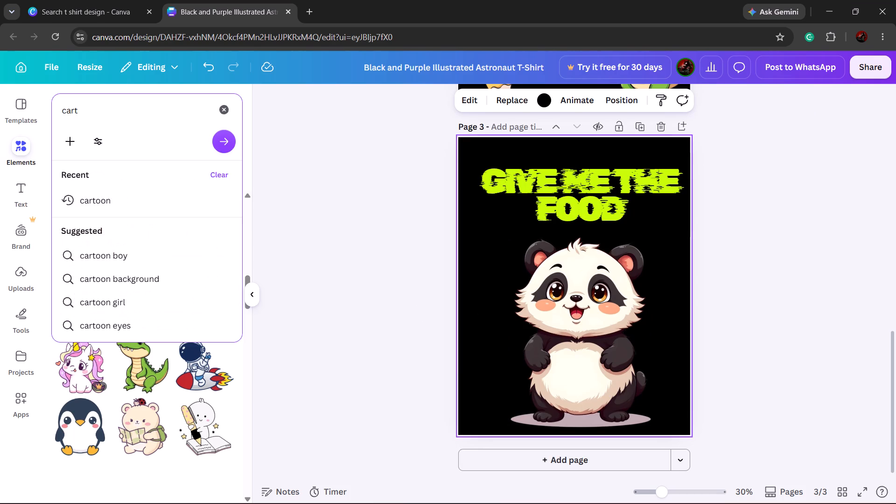
{"action": "key", "text": "BackSpace"}
{"action": "key", "text": "BackSpace"}
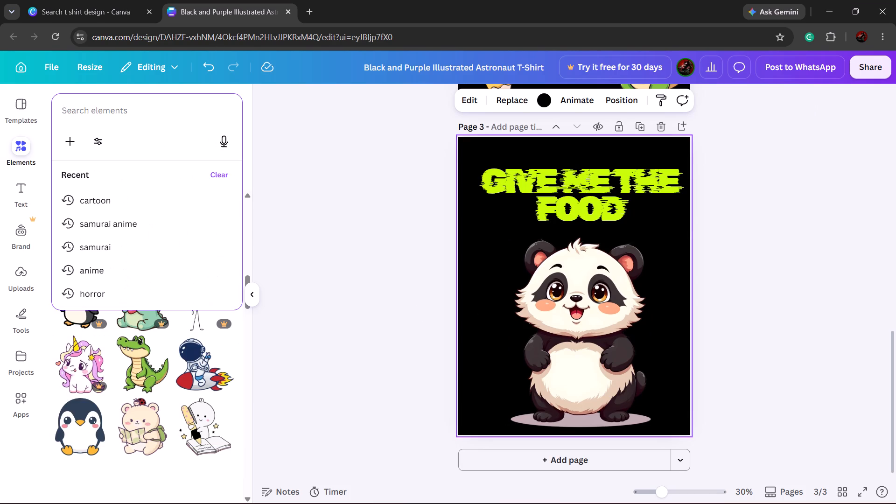
{"action": "type", "text": "BA"}
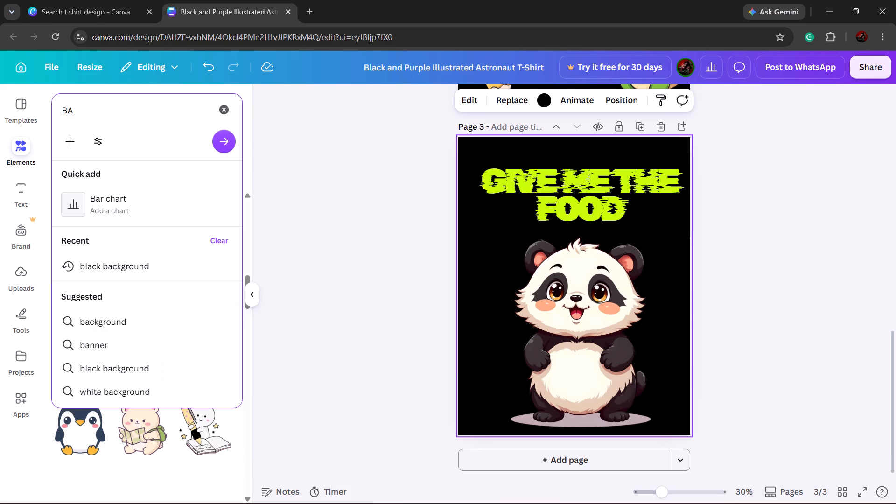
{"action": "type", "text": "MBOO"}
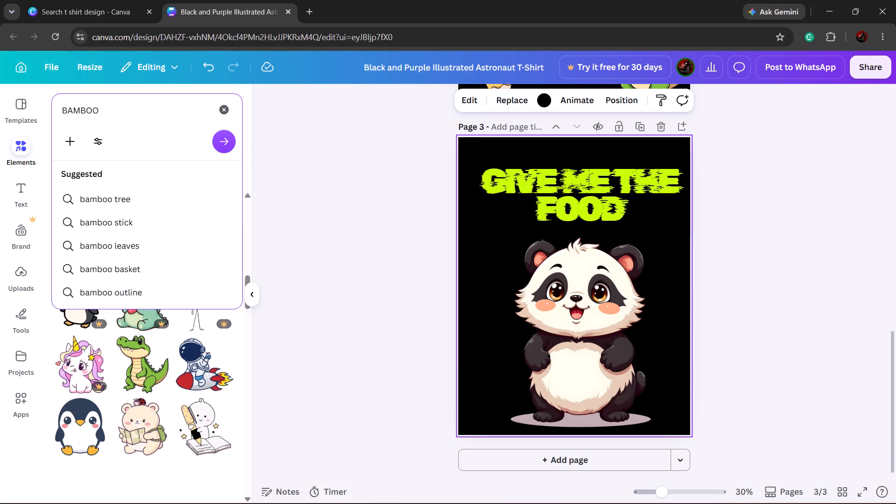
{"action": "key", "text": "Return"}
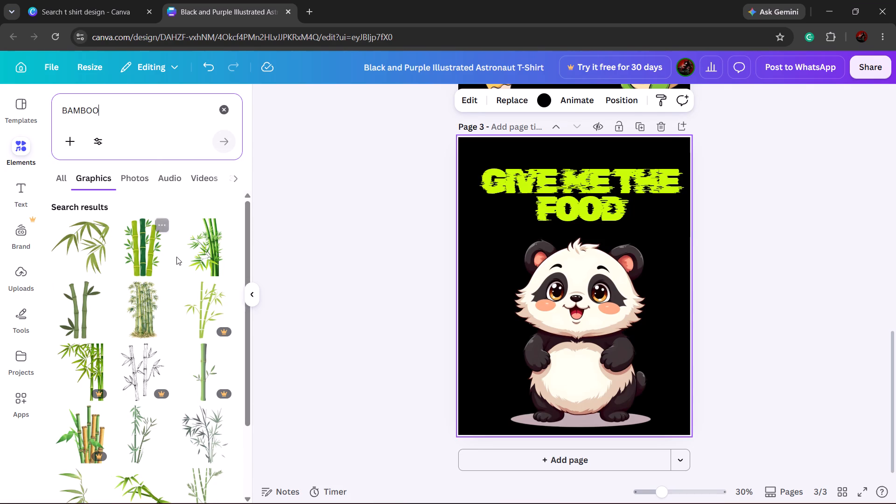
{"action": "left_click", "coordinate": [209, 249]}
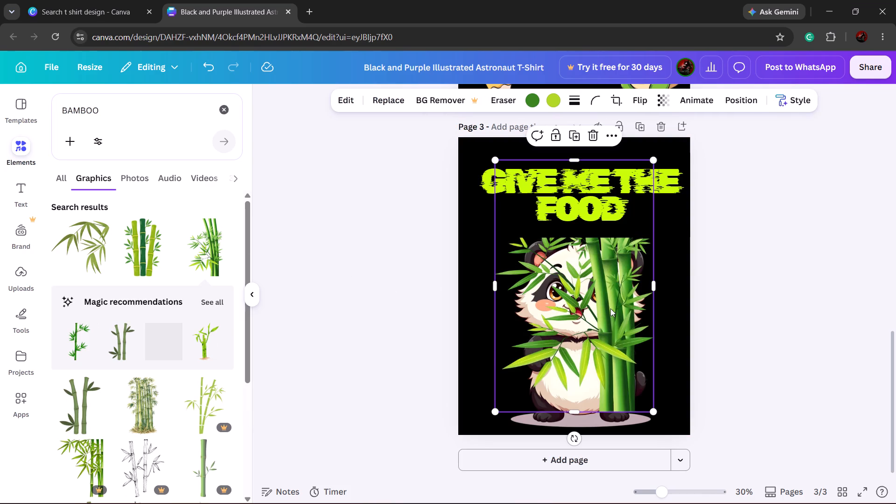
Move the bamboo toward the page's right edge and shift the panda toward the left edge to separate them.
{"action": "left_click_drag", "start_coordinate": [610, 308], "coordinate": [661, 329]}
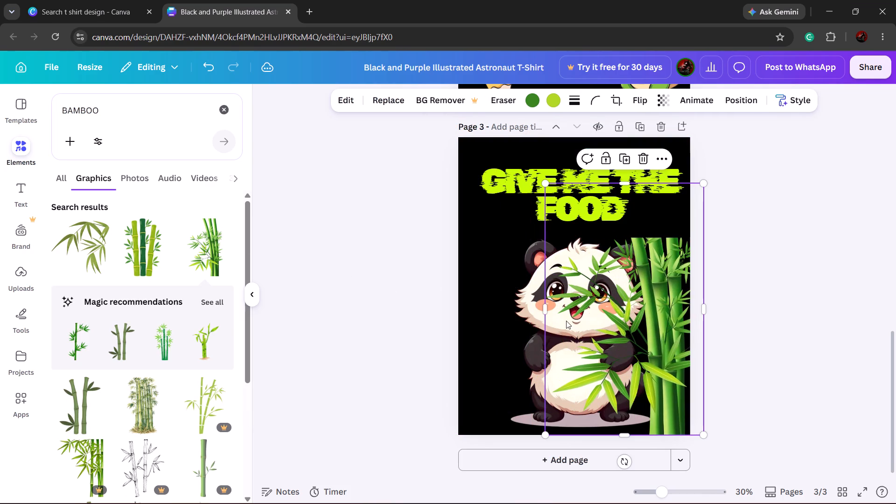
{"action": "left_click", "coordinate": [566, 321]}
{"action": "left_click", "coordinate": [490, 296]}
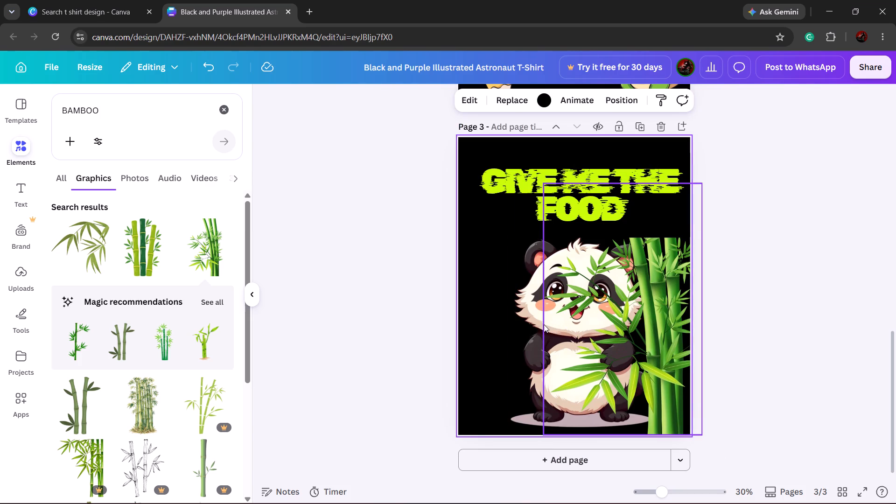
{"action": "left_click_drag", "start_coordinate": [534, 322], "coordinate": [500, 324]}
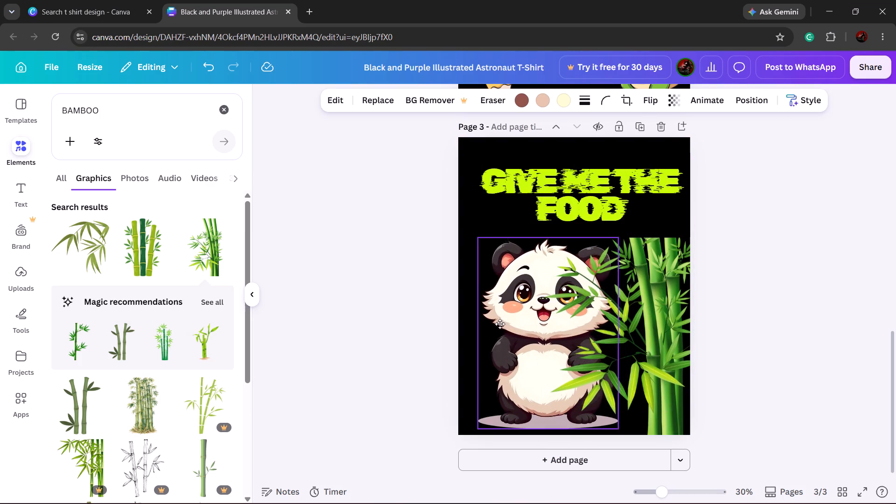
{"action": "left_click_drag", "start_coordinate": [500, 324], "coordinate": [497, 324]}
Shrink the bamboo and position it beside the panda below the text, with its frame slightly past the page's right edge.
{"action": "left_click_drag", "start_coordinate": [623, 333], "coordinate": [611, 331]}
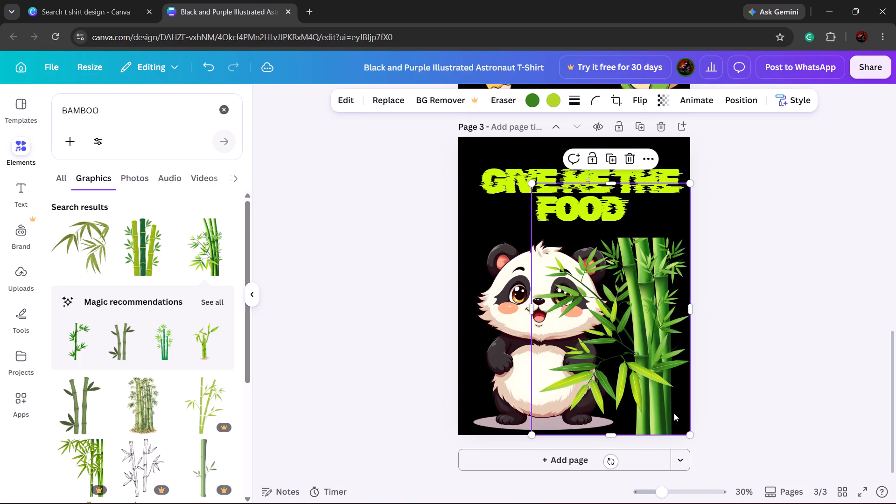
{"action": "left_click_drag", "start_coordinate": [688, 431], "coordinate": [658, 411]}
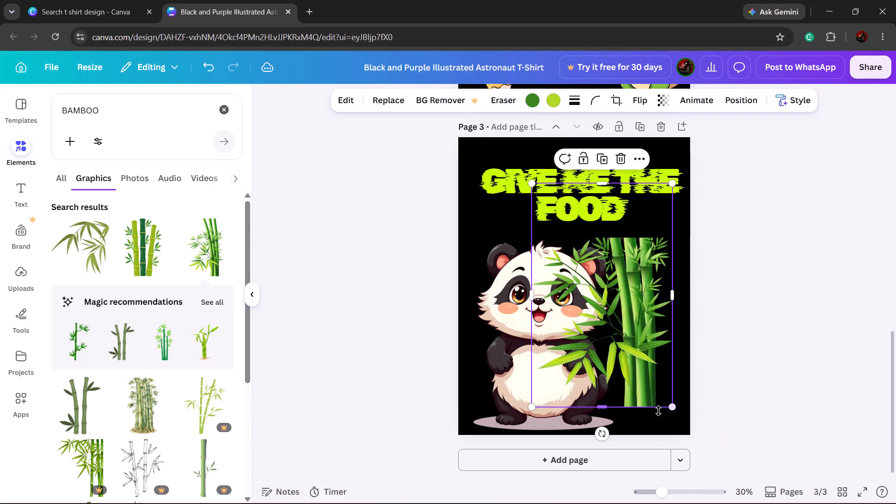
{"action": "left_click_drag", "start_coordinate": [630, 353], "coordinate": [650, 381]}
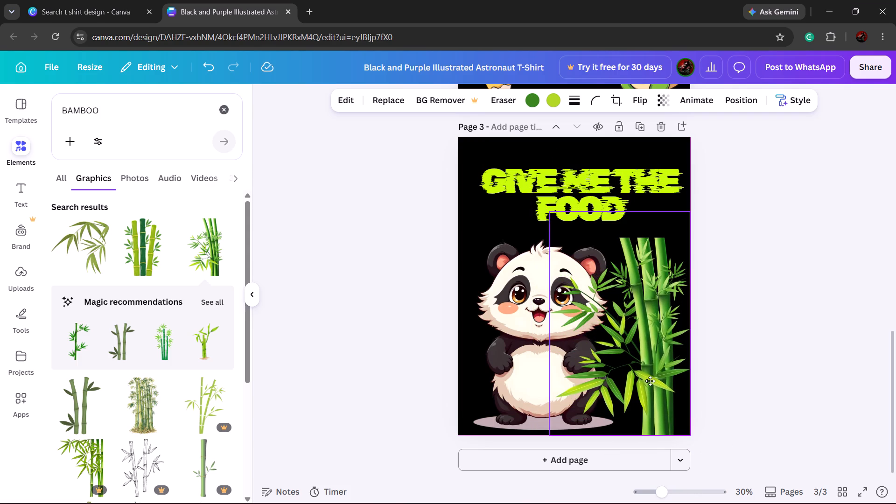
{"action": "left_click_drag", "start_coordinate": [650, 381], "coordinate": [653, 380]}
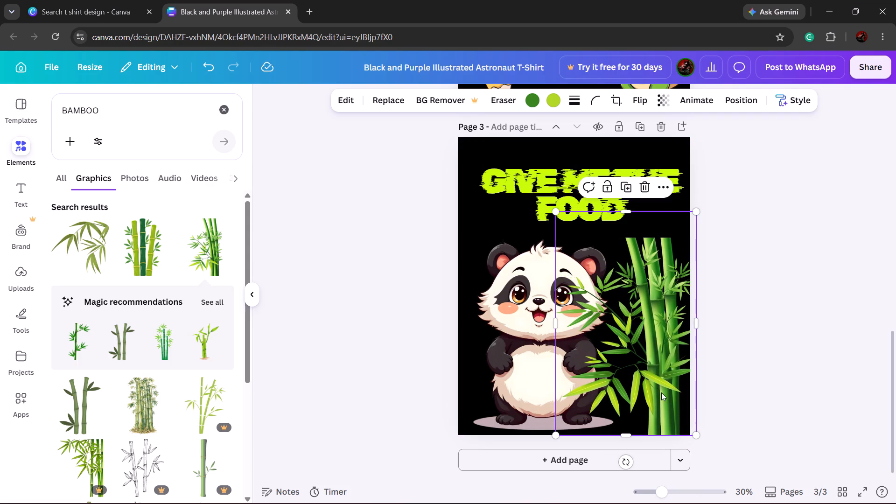
{"action": "left_click_drag", "start_coordinate": [695, 436], "coordinate": [687, 429]}
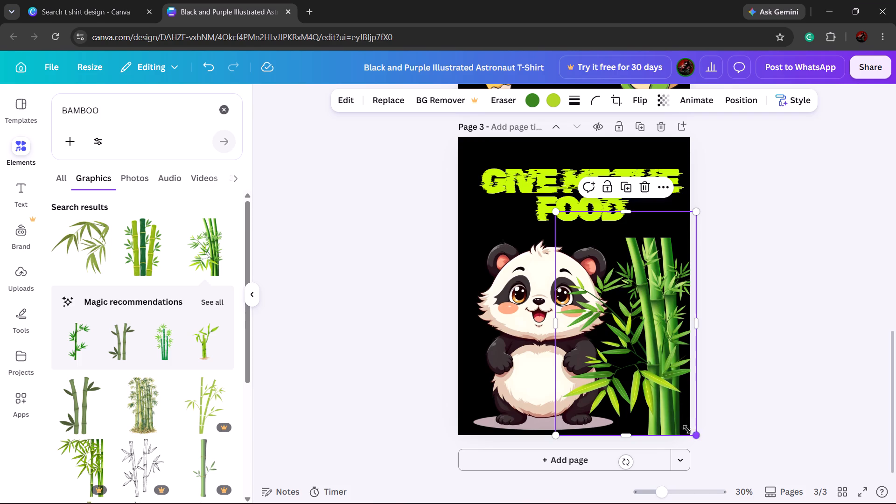
{"action": "left_click_drag", "start_coordinate": [687, 429], "coordinate": [671, 420]}
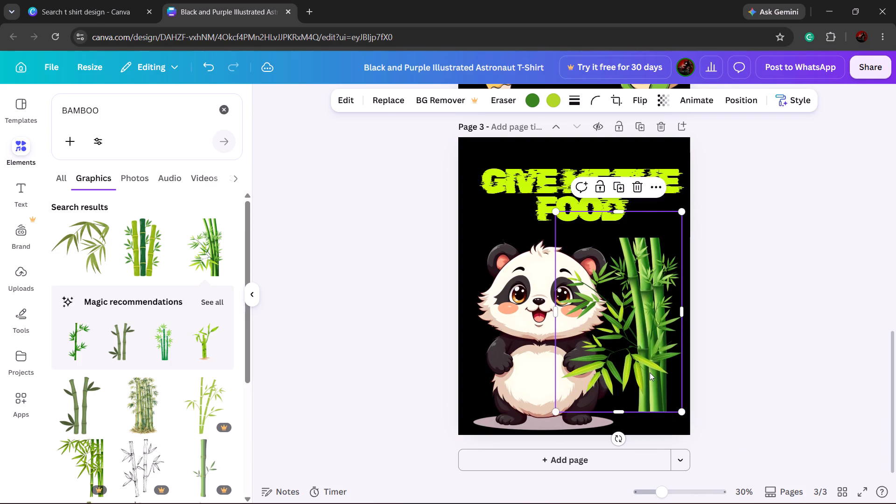
{"action": "left_click_drag", "start_coordinate": [650, 372], "coordinate": [659, 395]}
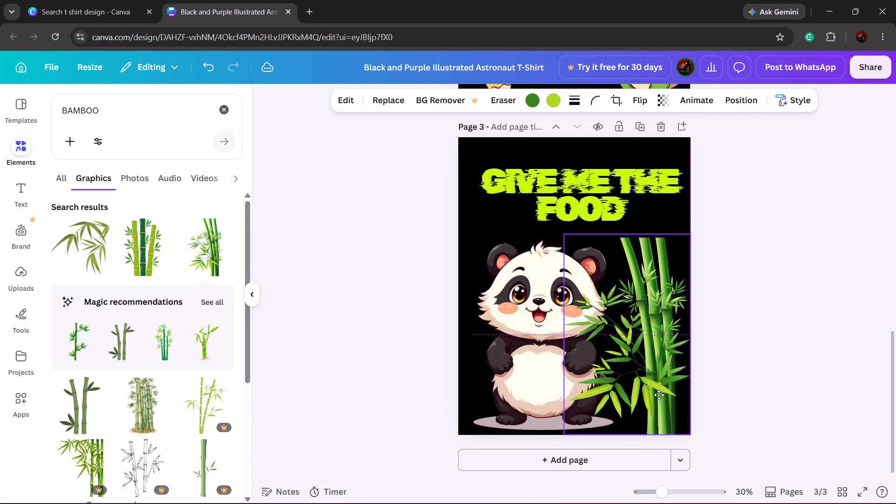
{"action": "left_click_drag", "start_coordinate": [659, 395], "coordinate": [665, 393]}
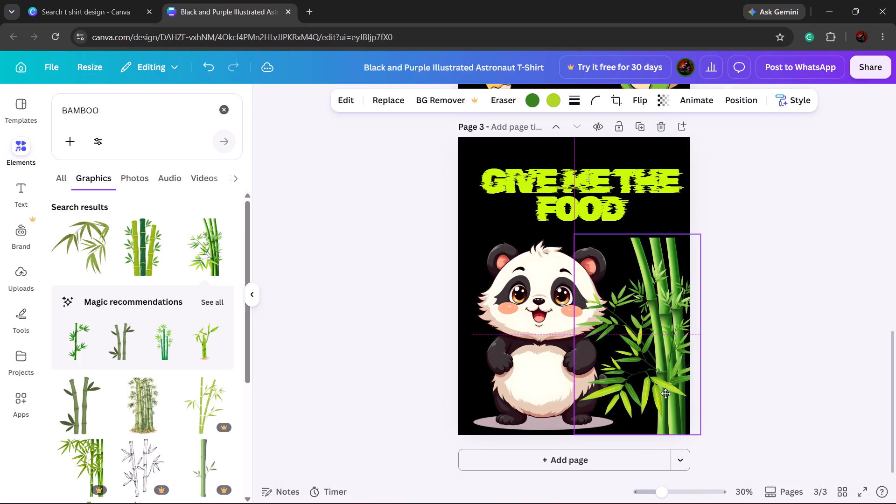
{"action": "left_click_drag", "start_coordinate": [665, 393], "coordinate": [667, 393]}
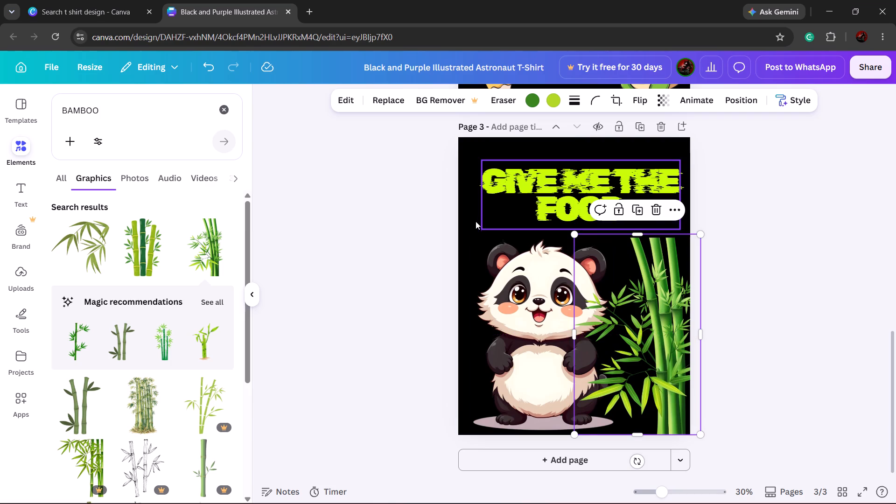
{"action": "left_click", "coordinate": [470, 235]}
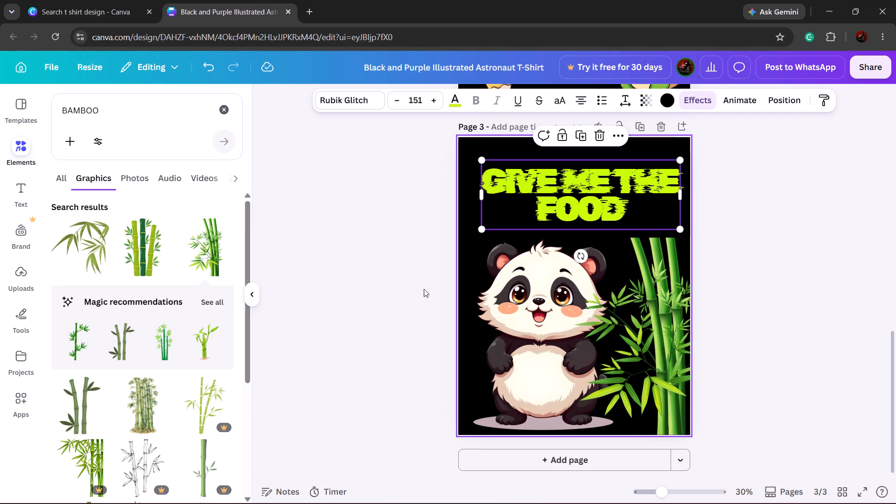
{"action": "left_click", "coordinate": [429, 343]}
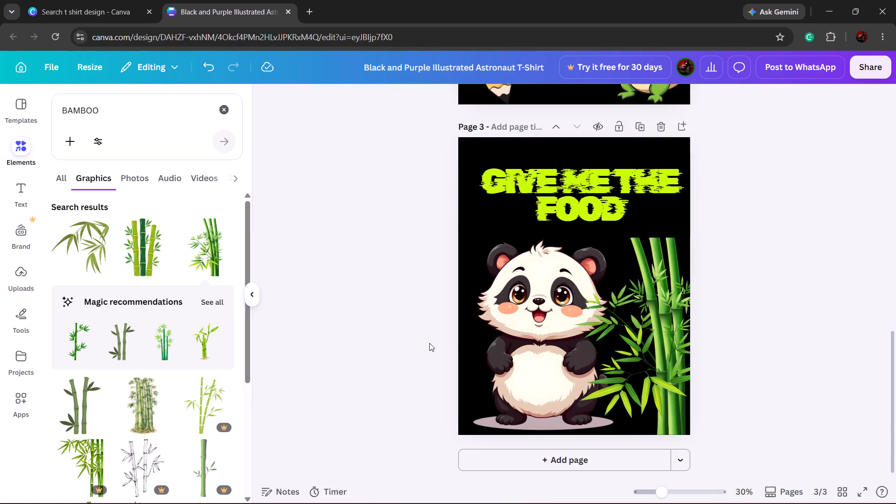